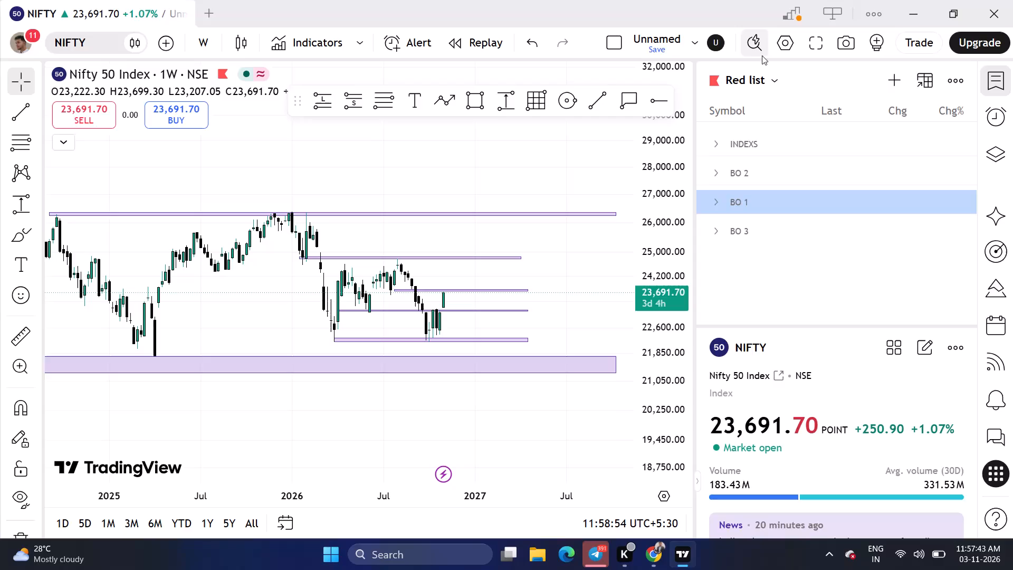
Look through the stocks grouped under the BO 3, BO 1 and BO 2 sections of the Red list, collapsing each again.
left_click(714, 229)
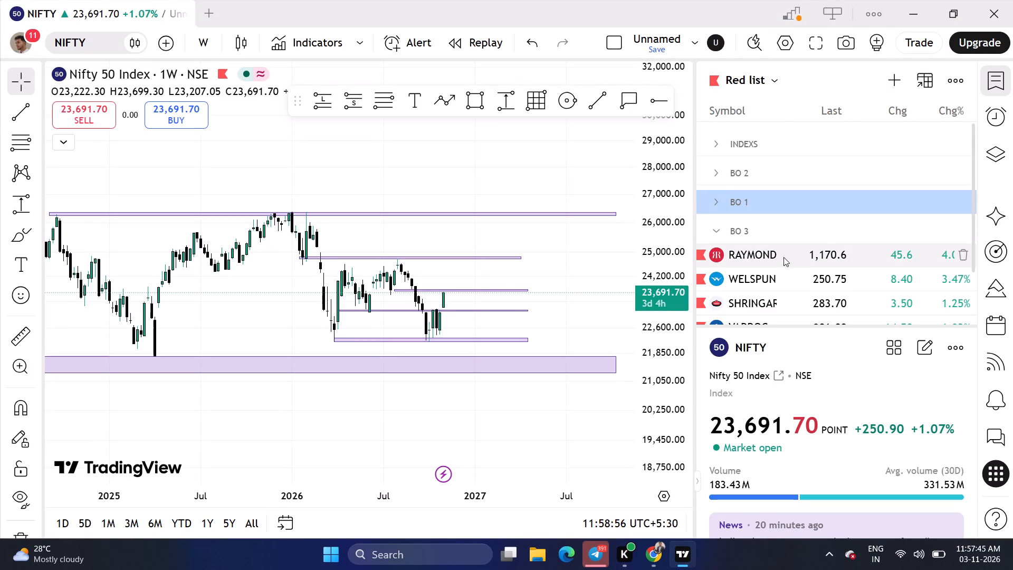
scroll(796, 251, "down", 3)
left_click(713, 164)
left_click(714, 197)
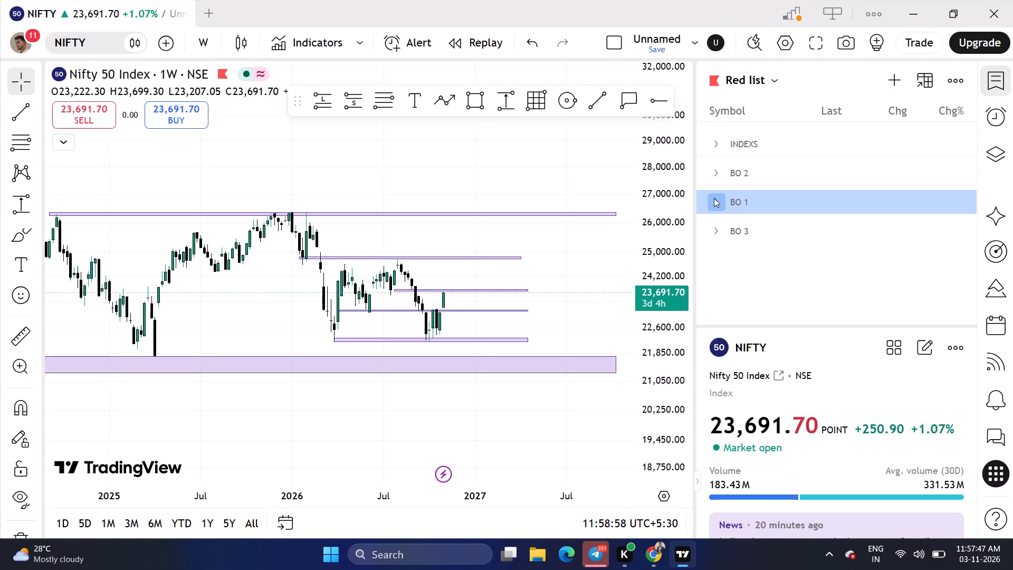
left_click(715, 198)
left_click(718, 177)
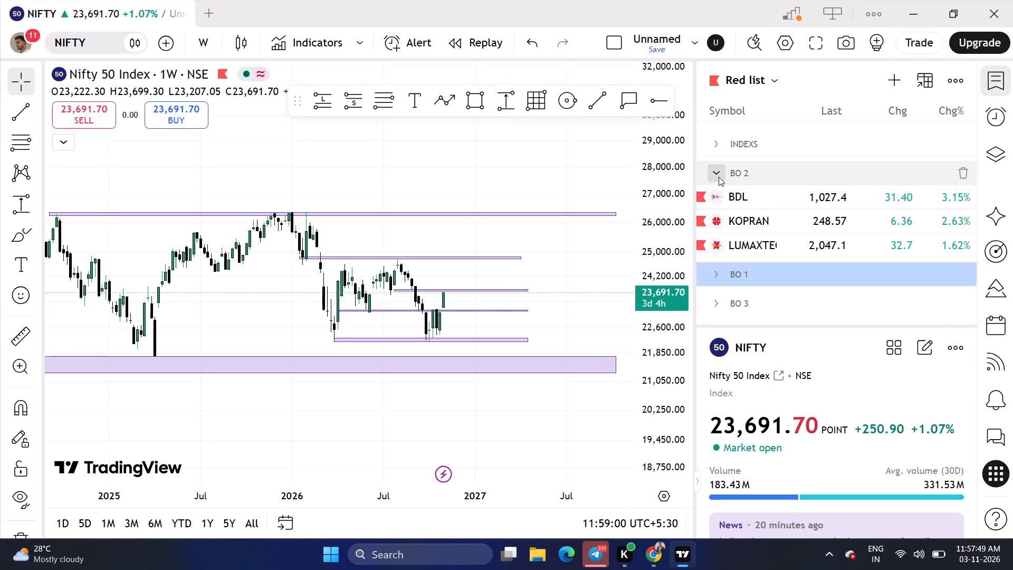
left_click(719, 177)
Expand the BO 1 section of the Red list and open the OPTIEMUS chart.
left_click(713, 208)
left_click(781, 218)
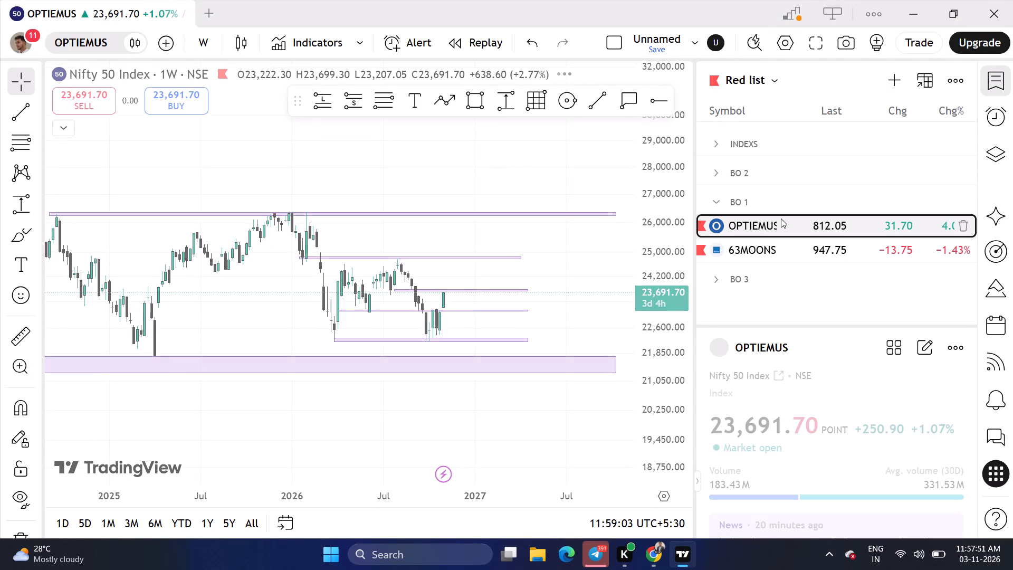
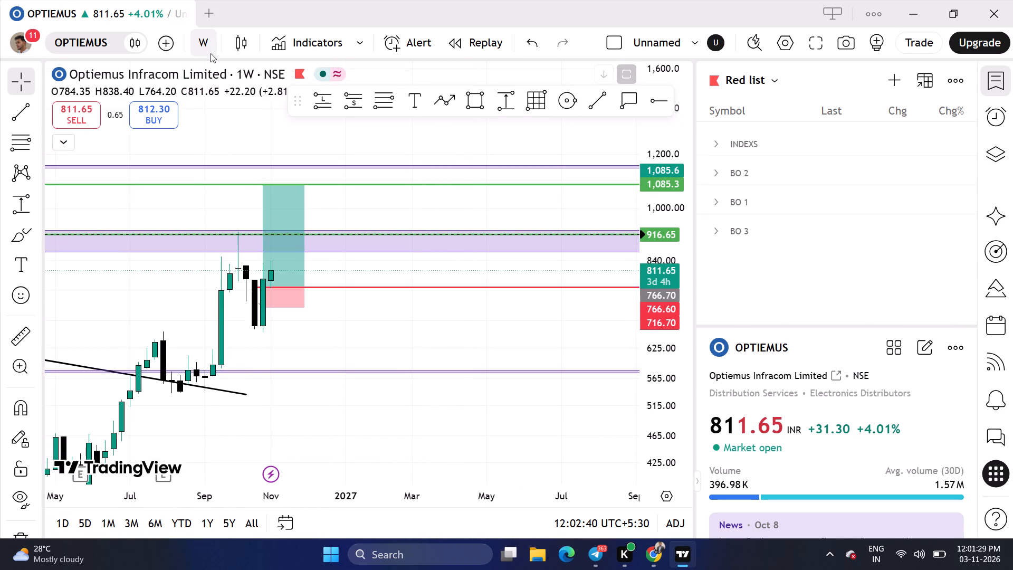
Switch the OPTIEMUS chart from weekly to the daily interval and examine the recent candles around the long position.
scroll(244, 264, "down", 5)
left_click(256, 389)
left_click_drag(317, 337, 405, 357)
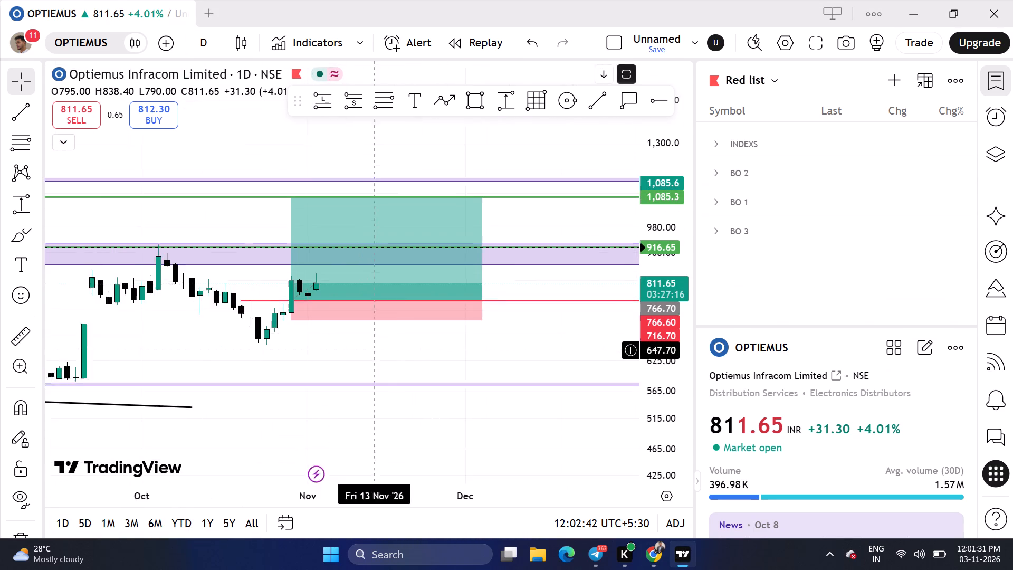
left_click_drag(405, 357, 408, 357)
scroll(660, 397, "up", 11)
scroll(546, 439, "up", 1)
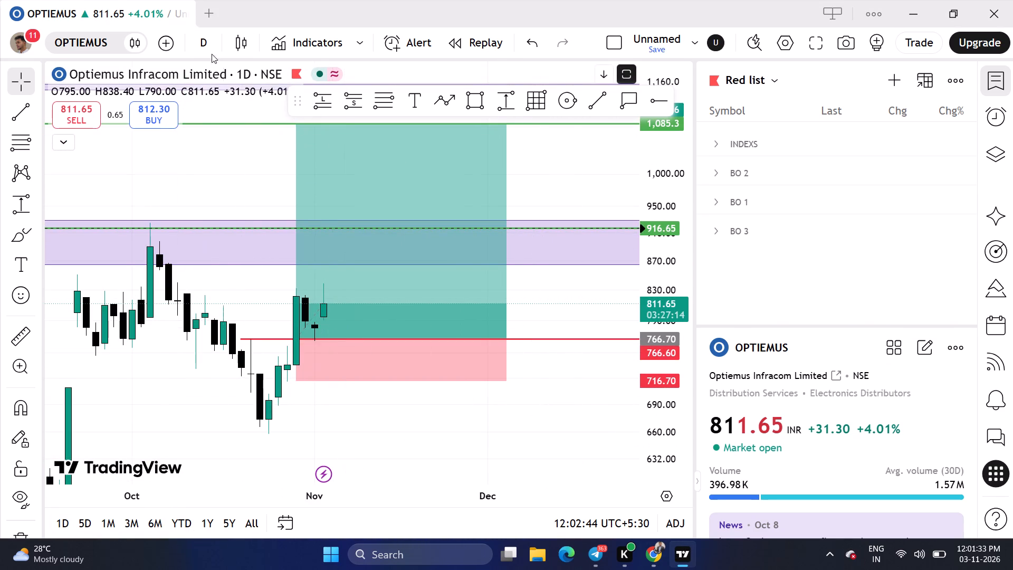
Switch the OPTIEMUS chart to the 15-minute interval and examine the price action since the long position's entry.
left_click(212, 54)
scroll(267, 221, "down", 2)
left_click(246, 381)
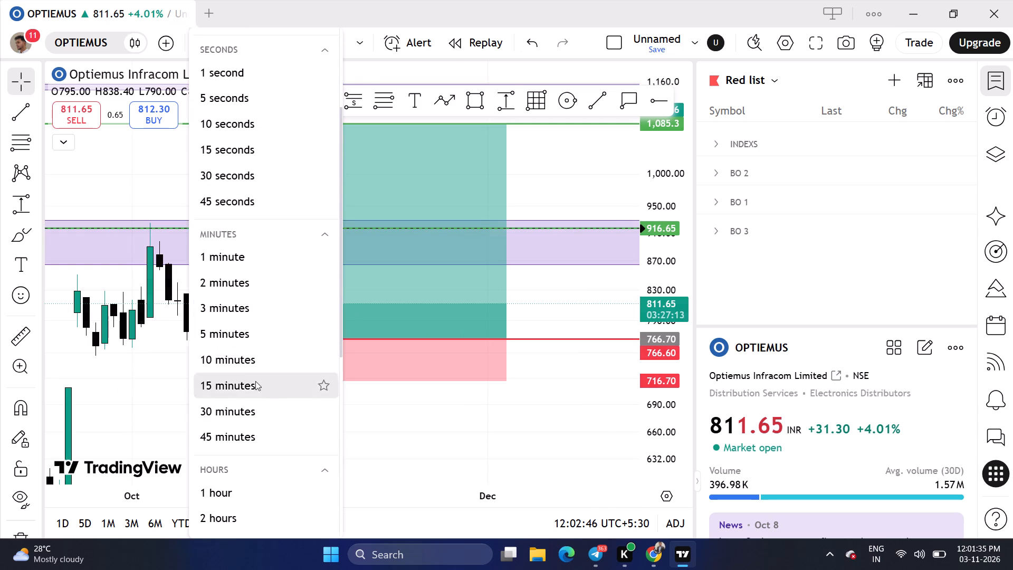
scroll(546, 384, "down", 5)
scroll(683, 411, "up", 6)
scroll(562, 415, "down", 6)
scroll(614, 450, "down", 5)
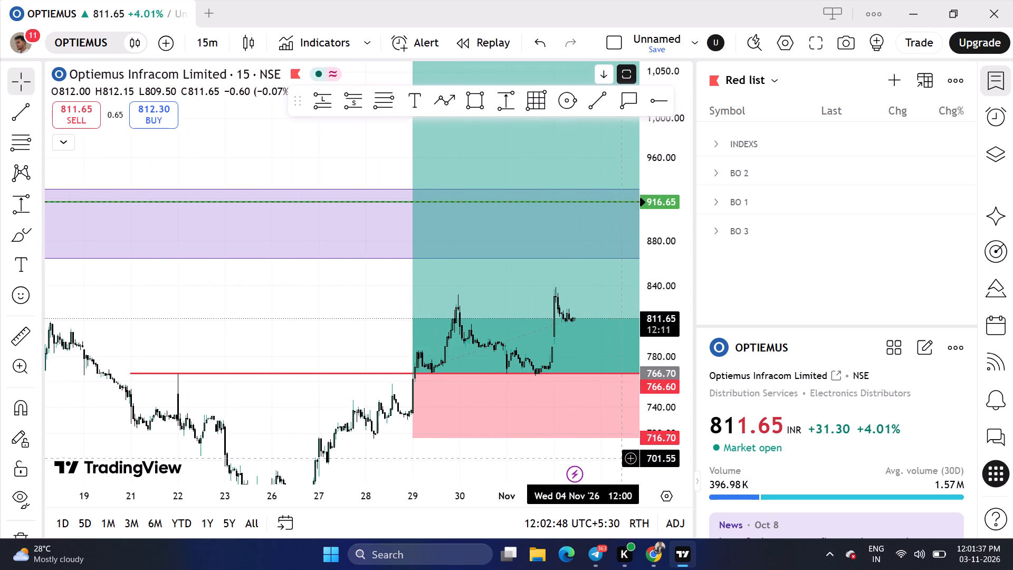
Examine the OPTIEMUS 15-minute chart around the long position's entry, stop and target zones, up close and in wider context.
left_click_drag(615, 461, 421, 410)
scroll(656, 381, "up", 7)
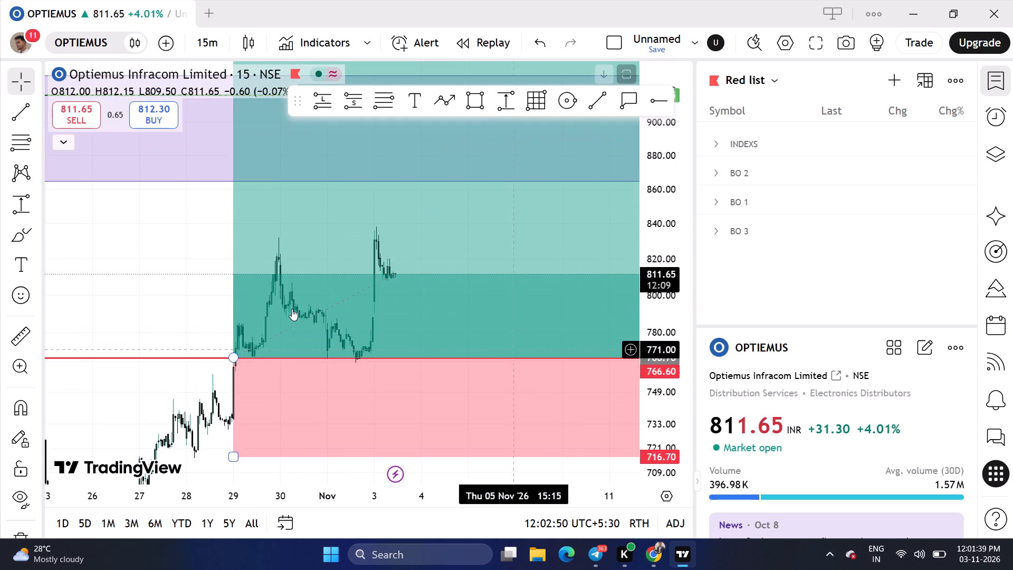
scroll(125, 264, "up", 2)
left_click_drag(71, 229, 208, 229)
scroll(134, 235, "up", 7)
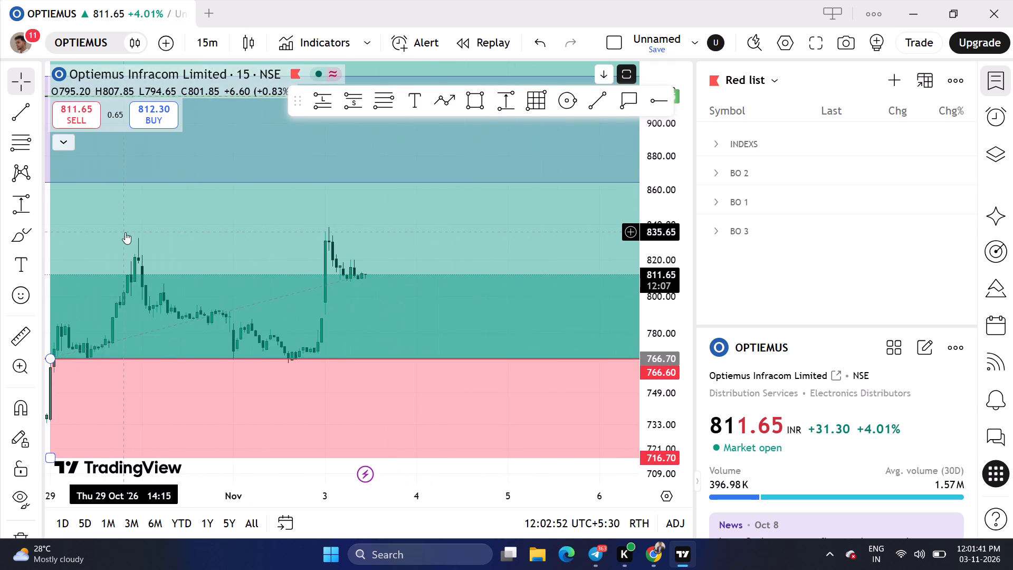
scroll(450, 329, "down", 3)
scroll(676, 383, "up", 5)
scroll(451, 317, "up", 7)
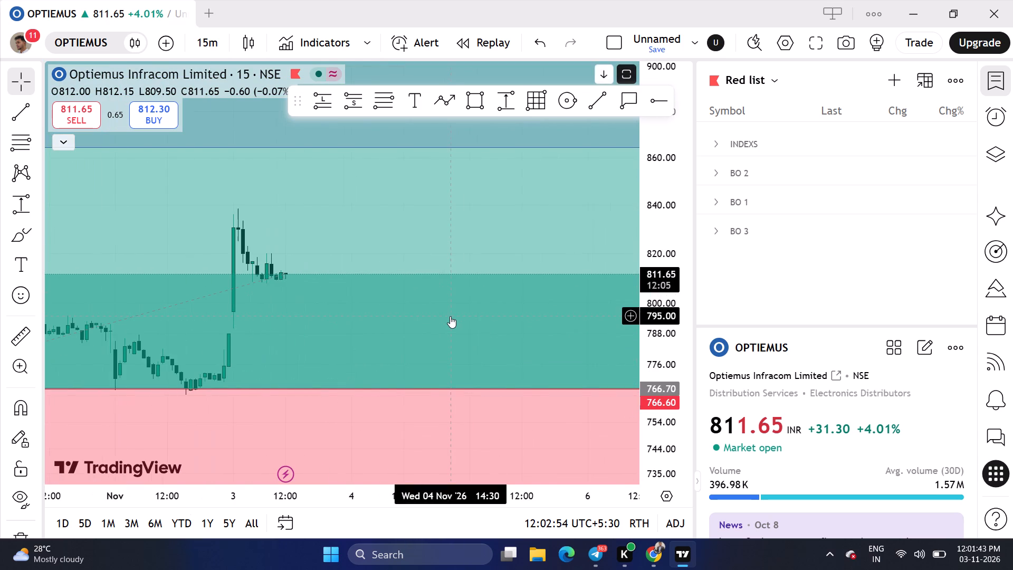
scroll(648, 353, "up", 8)
scroll(263, 270, "up", 3)
scroll(295, 275, "down", 2)
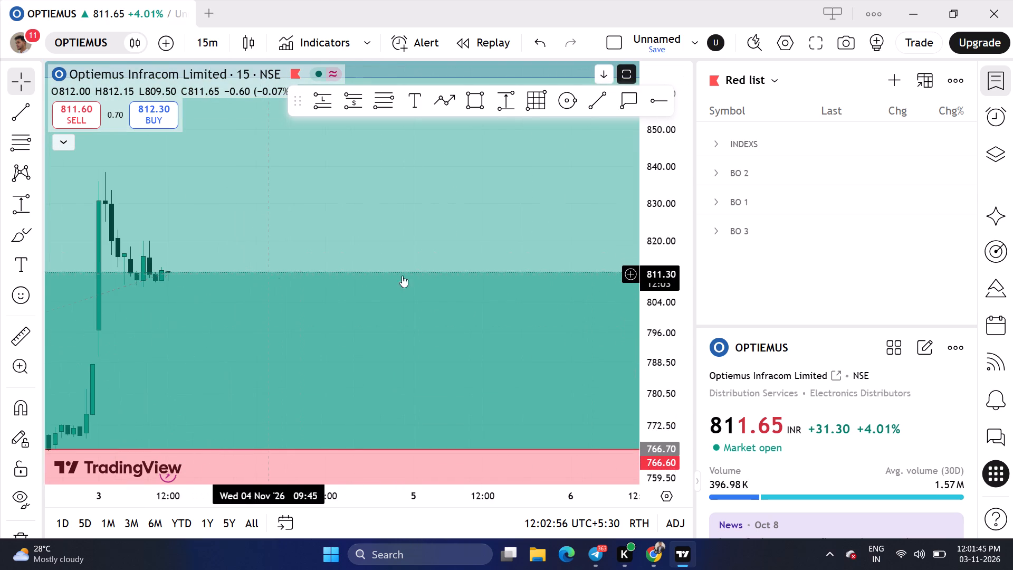
scroll(402, 275, "down", 11)
scroll(672, 315, "down", 17)
scroll(143, 216, "up", 1)
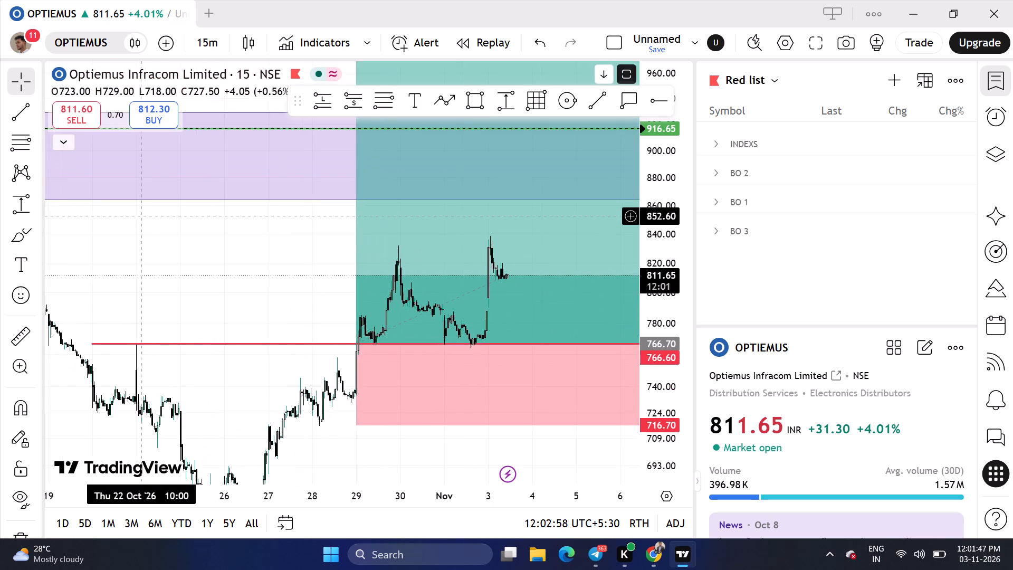
Look through the stocks in the Red list's BO 3 and BO 1 sections, collapsing each again.
left_click(715, 239)
scroll(825, 267, "down", 3)
left_click_drag(818, 257, 819, 233)
scroll(845, 225, "down", 3)
scroll(839, 283, "up", 1)
left_click(719, 231)
left_click(717, 207)
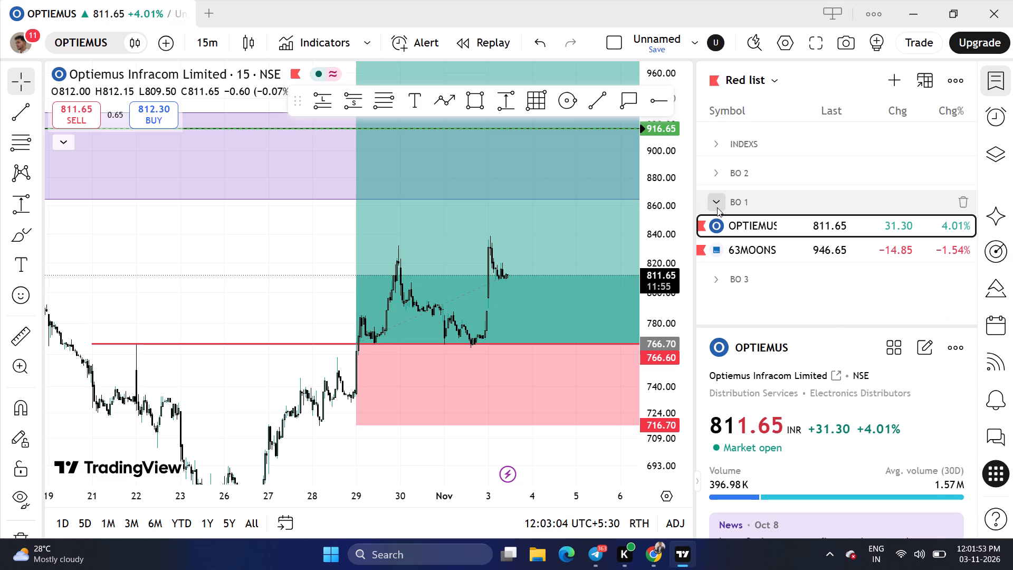
left_click(717, 207)
Expand the BO 2 section of the Red list and open the LUMAXTECH chart.
left_click(714, 179)
left_click(756, 236)
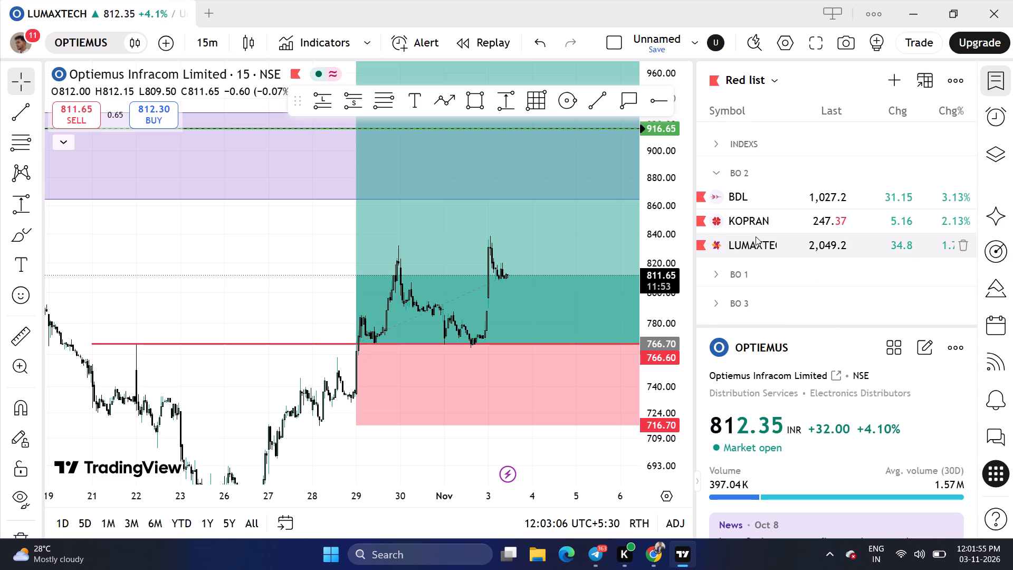
Examine LUMAXTECH's recent and older 15-minute price action against the marked purple zones.
scroll(630, 291, "up", 3)
scroll(447, 294, "up", 4)
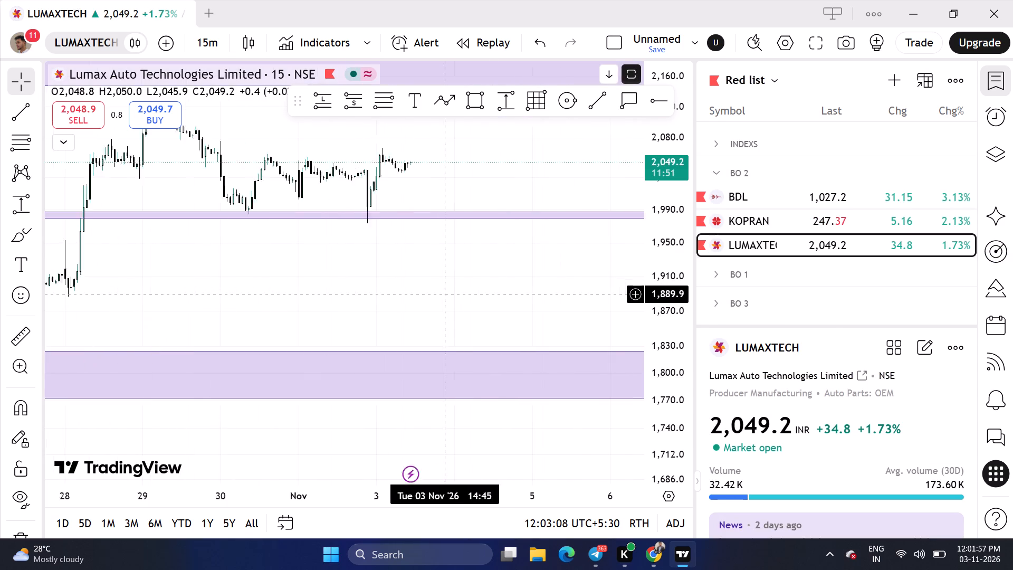
left_click_drag(447, 275, 472, 410)
scroll(470, 405, "down", 2)
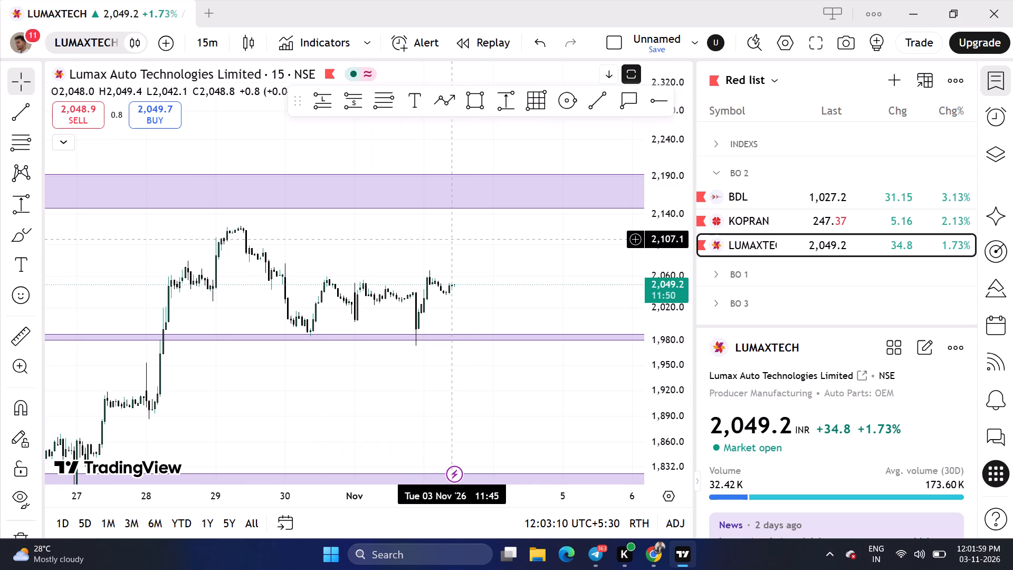
scroll(622, 328, "down", 19)
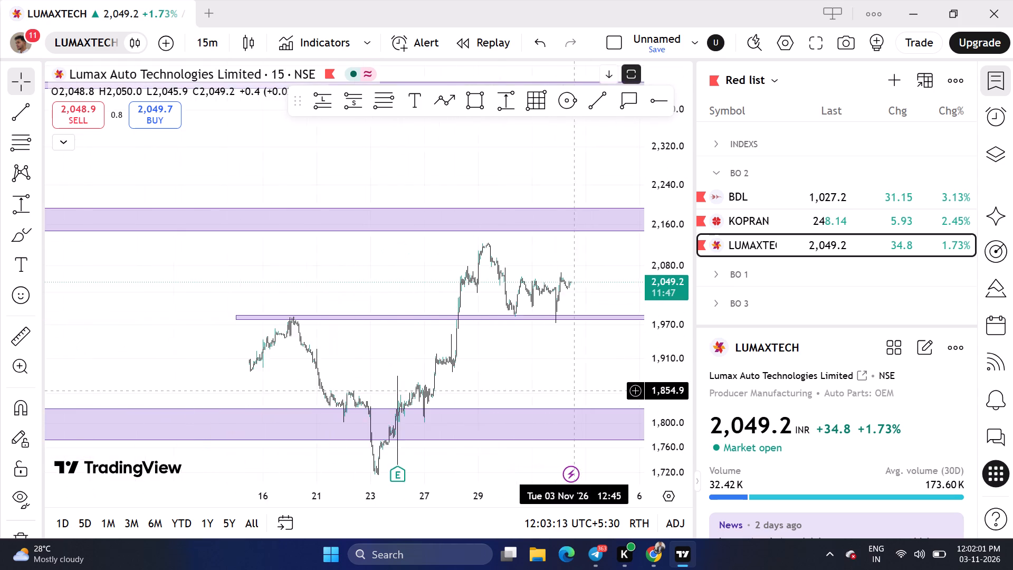
scroll(574, 391, "down", 6)
scroll(668, 382, "down", 8)
Switch LUMAXTECH to the 1-day interval and examine its price swings and volume around the marked zones.
left_click(205, 53)
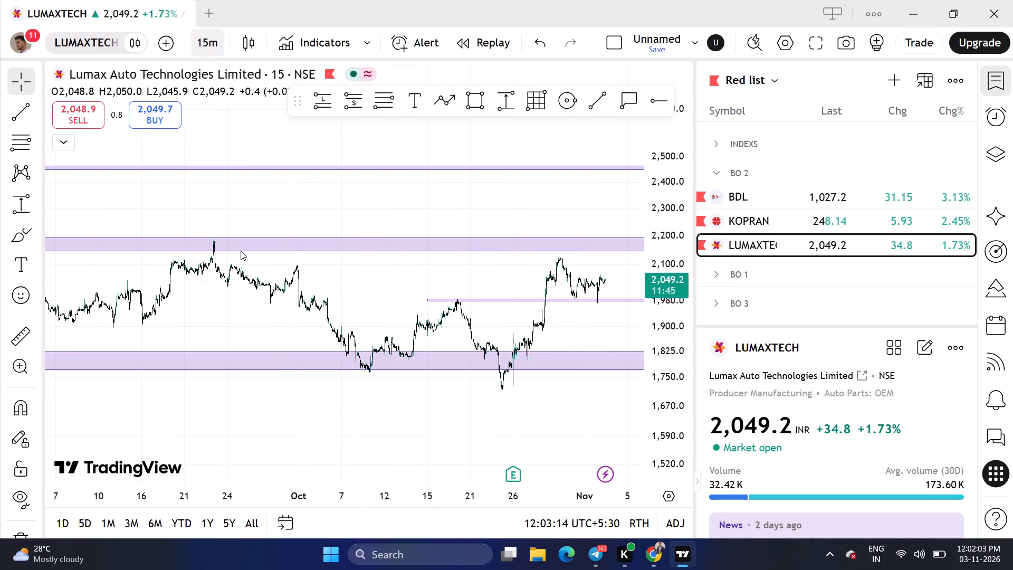
scroll(242, 260, "down", 6)
left_click(240, 313)
scroll(675, 331, "down", 5)
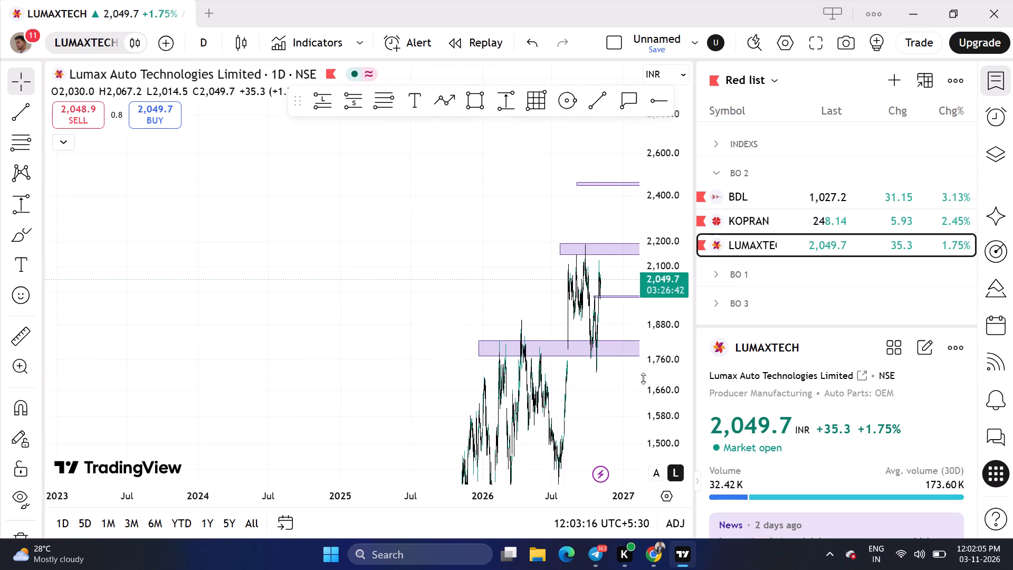
scroll(610, 399, "up", 20)
scroll(610, 399, "up", 3)
scroll(431, 426, "up", 7)
left_click_drag(367, 412, 372, 411)
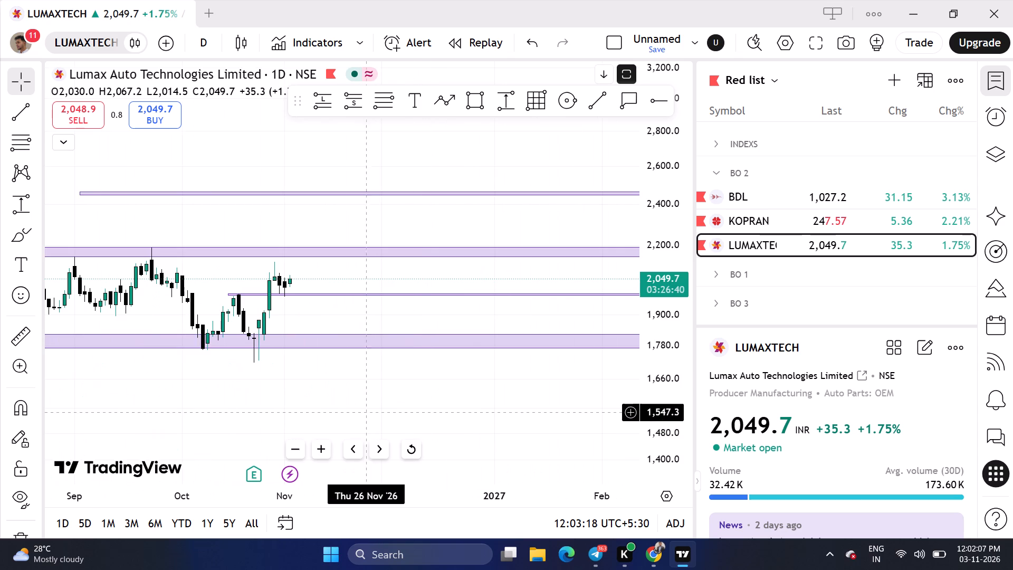
left_click_drag(372, 411, 520, 383)
scroll(666, 391, "up", 5)
double_click(550, 387)
double_click(506, 306)
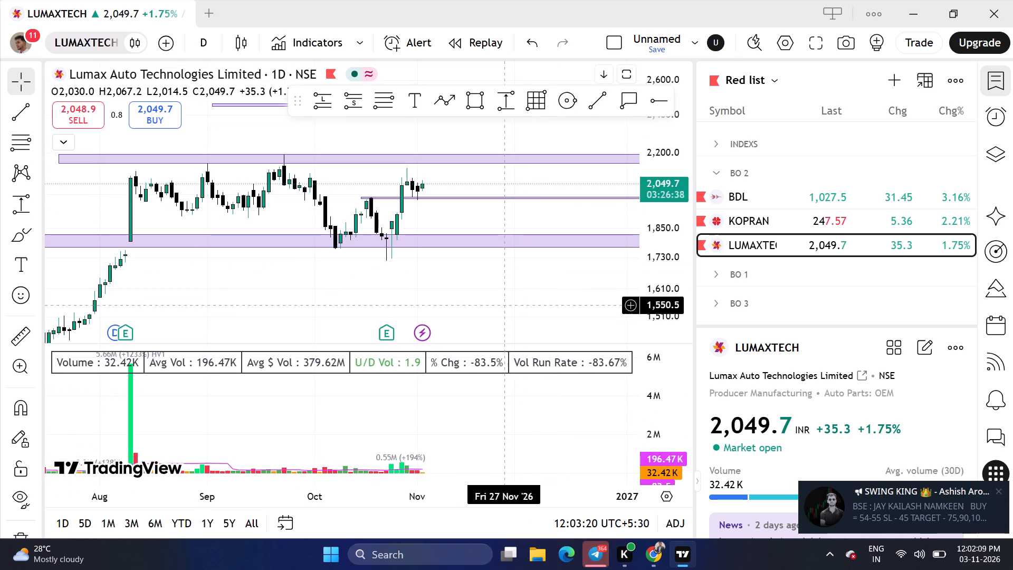
scroll(666, 386, "up", 5)
scroll(529, 404, "up", 2)
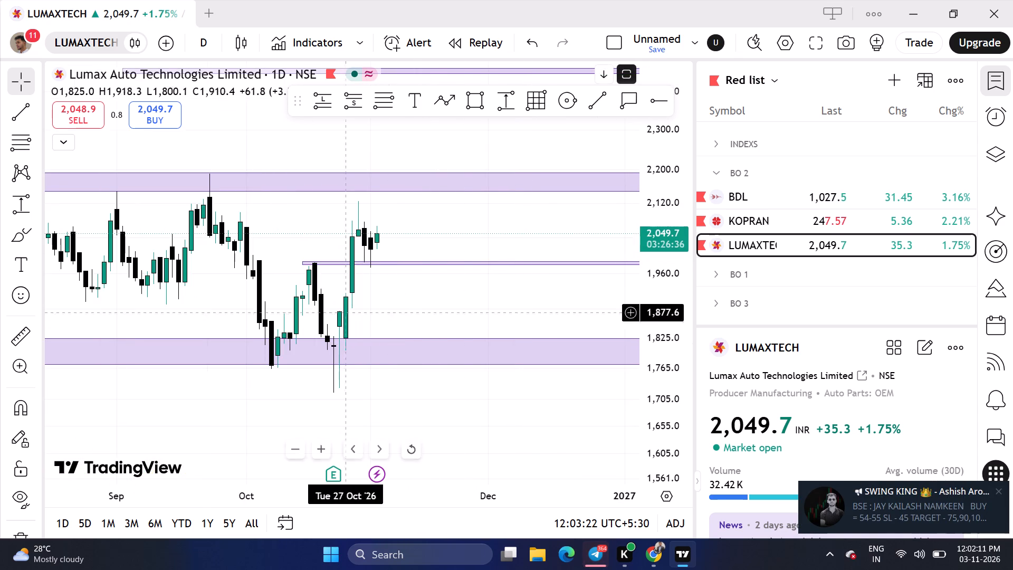
Change the LUMAXTECH chart type to hollow candles.
left_click(239, 59)
left_click(241, 52)
left_click(264, 108)
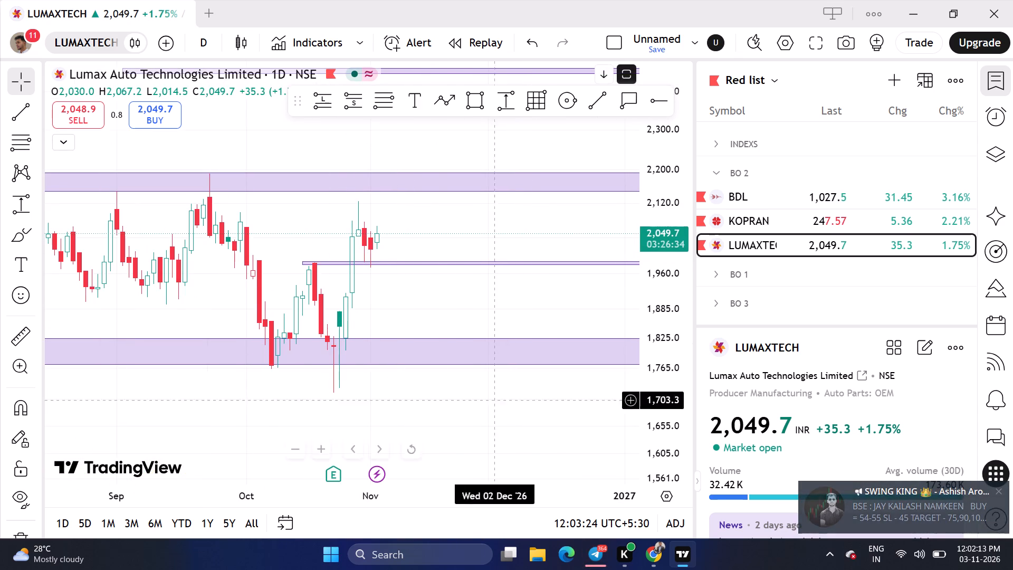
Set the LUMAXTECH chart interval to 4 hours.
left_click(197, 40)
scroll(265, 240, "down", 4)
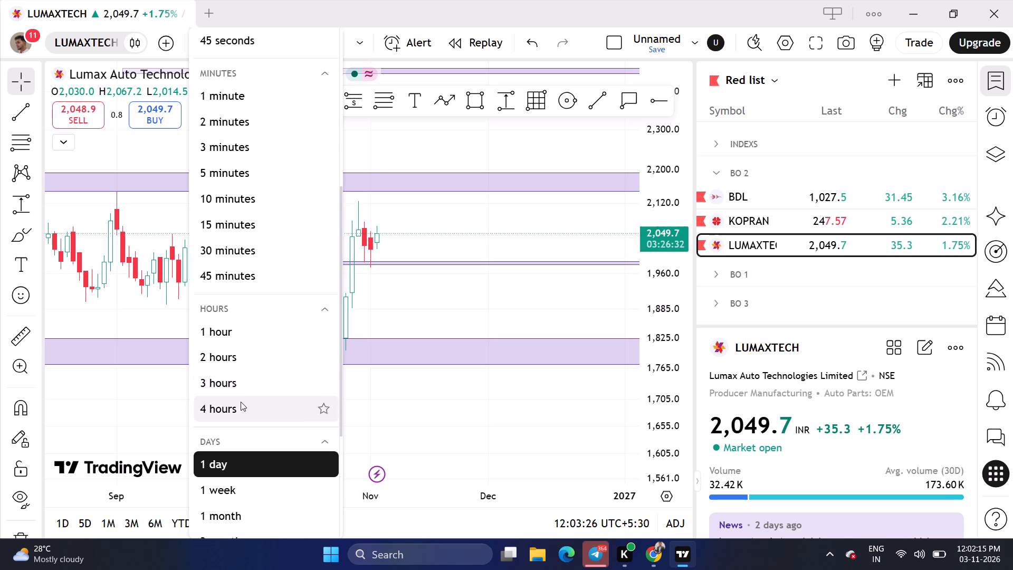
left_click(241, 403)
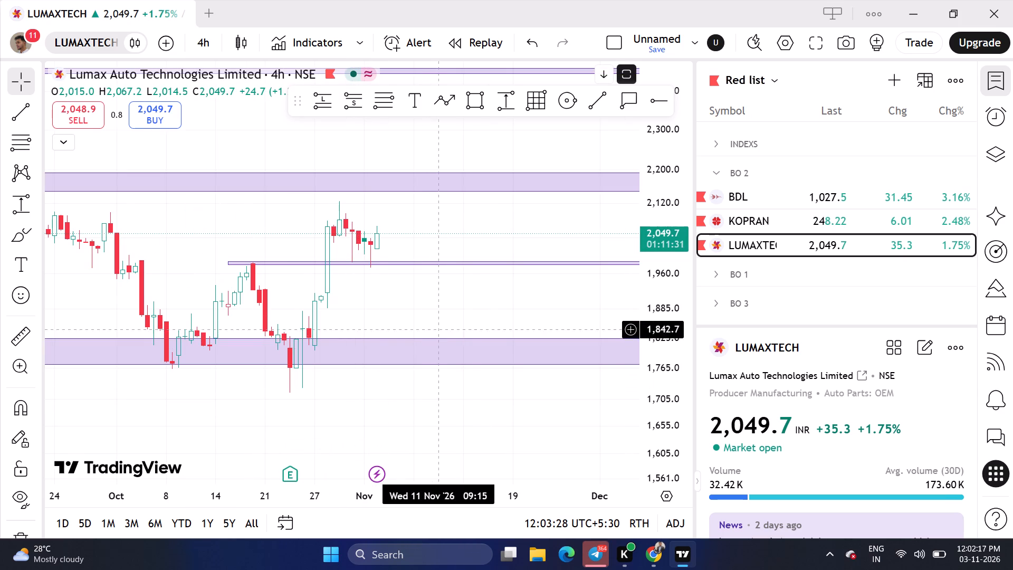
Draw a Fib retracement from the 23 Sep '26 high at about 2,193.1 down to about 1,990.2 at 23 Nov '26.
left_click_drag(422, 305, 533, 328)
scroll(680, 356, "up", 5)
scroll(551, 357, "up", 2)
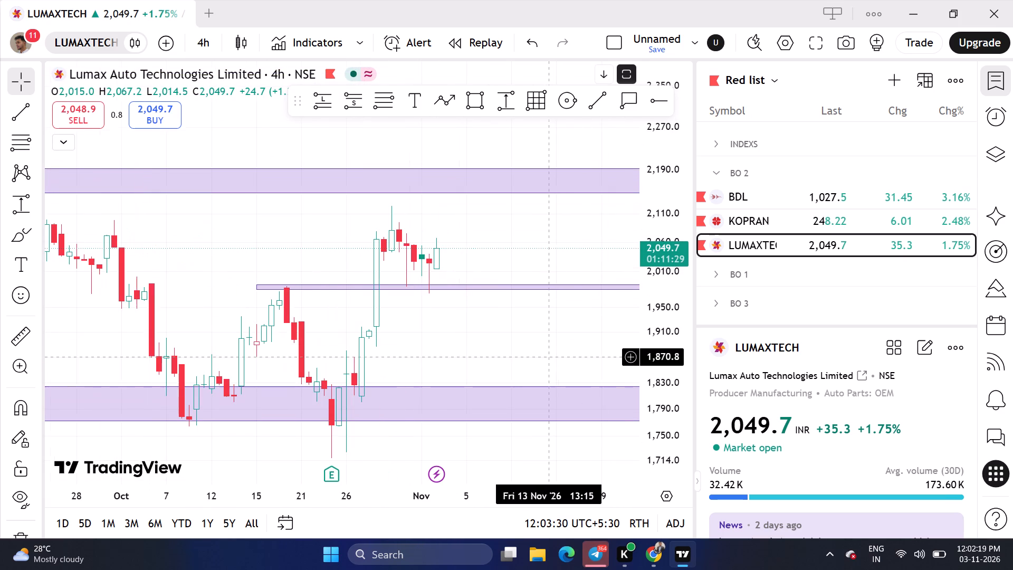
scroll(456, 357, "down", 5)
scroll(635, 335, "down", 6)
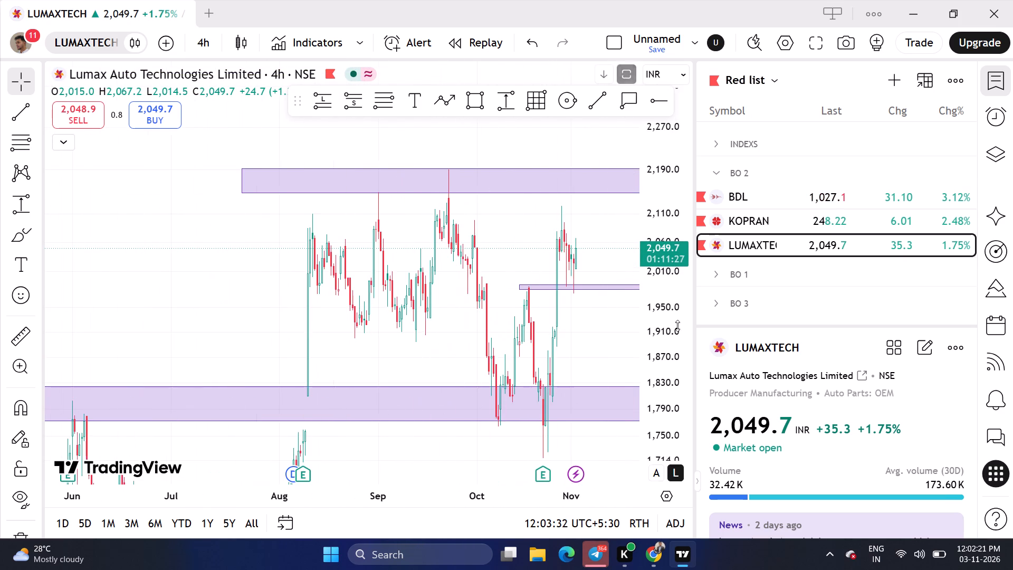
scroll(677, 326, "down", 5)
scroll(513, 366, "up", 11)
left_click(379, 108)
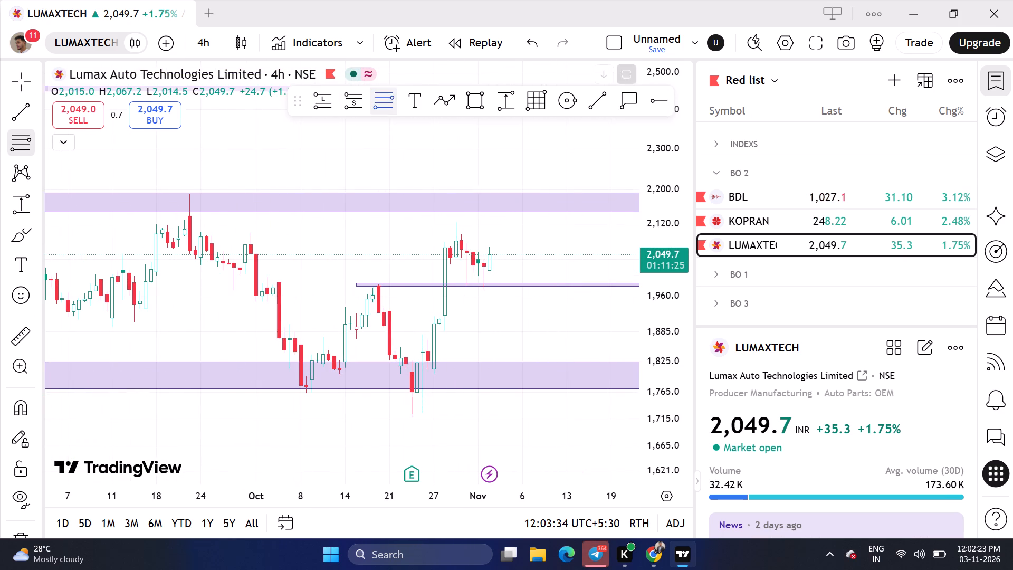
left_click(190, 193)
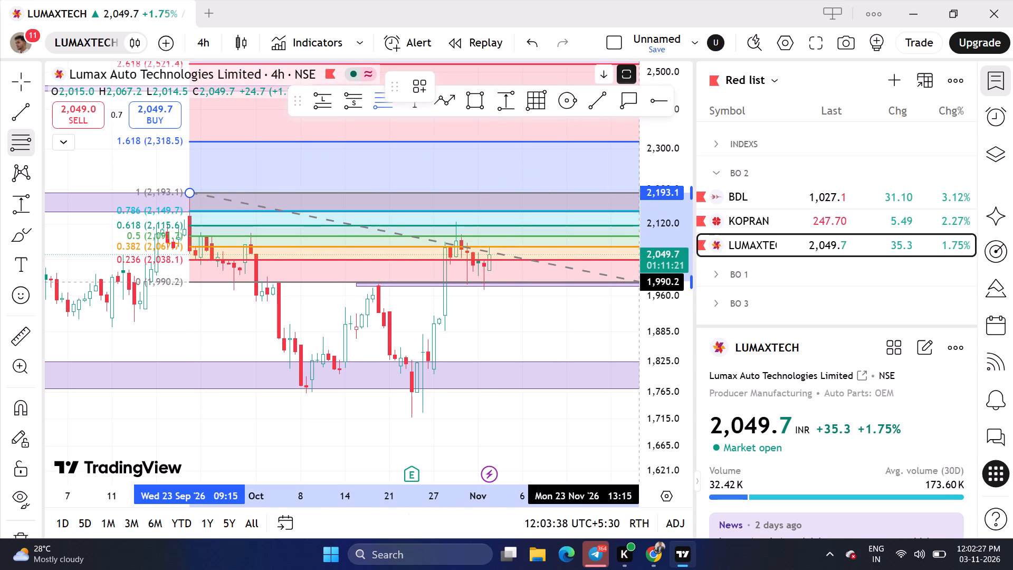
left_click(637, 282)
left_click(568, 309)
Draw a very thin rectangle along the Fib 1.618 level at about 2,320.9, from 23 Sep '26 to 16 Feb '27.
scroll(552, 318, "down", 5)
left_click_drag(562, 324, 333, 364)
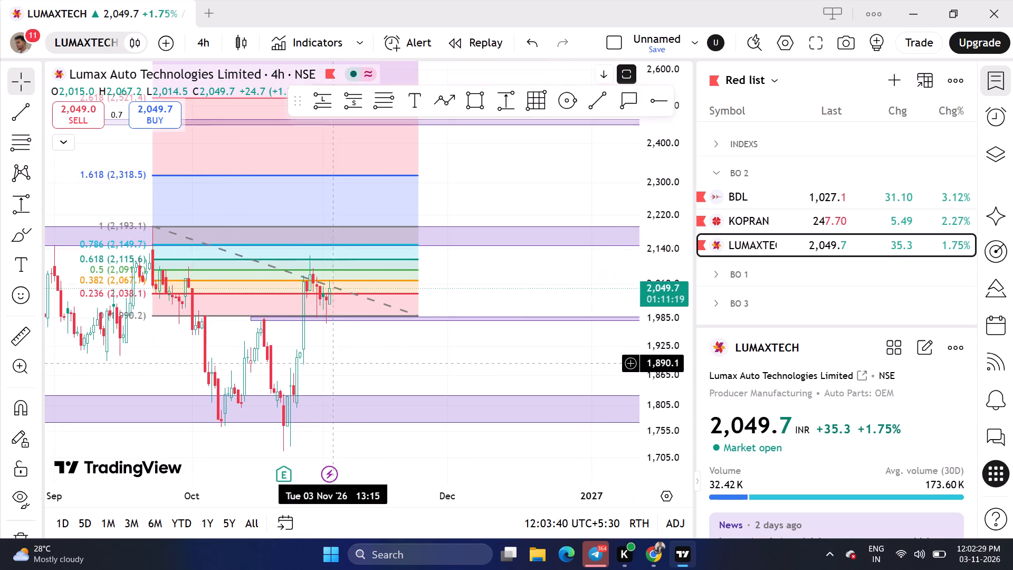
scroll(370, 358, "down", 6)
scroll(661, 344, "down", 6)
scroll(520, 343, "up", 1)
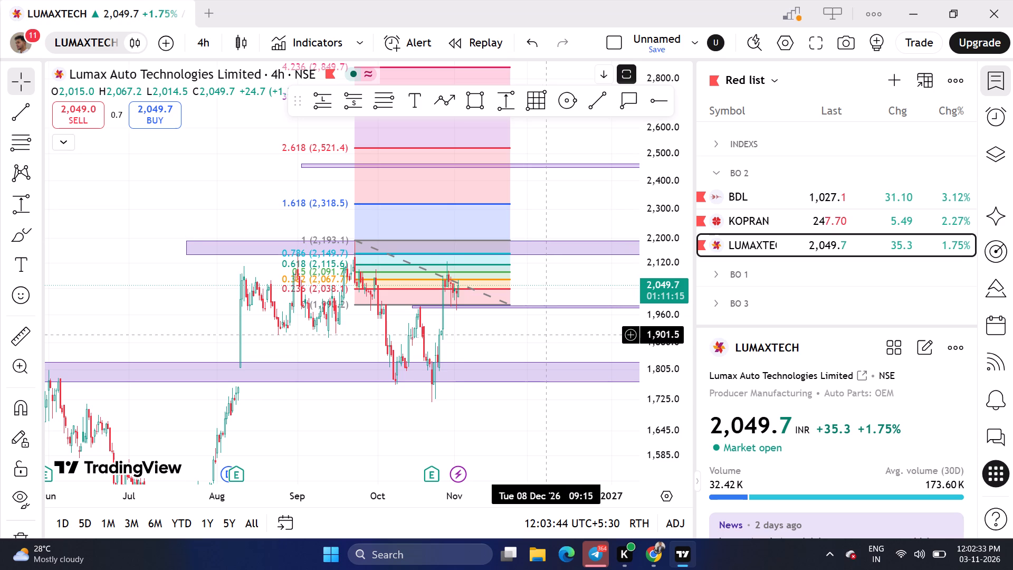
left_click_drag(548, 339, 427, 365)
left_click(480, 100)
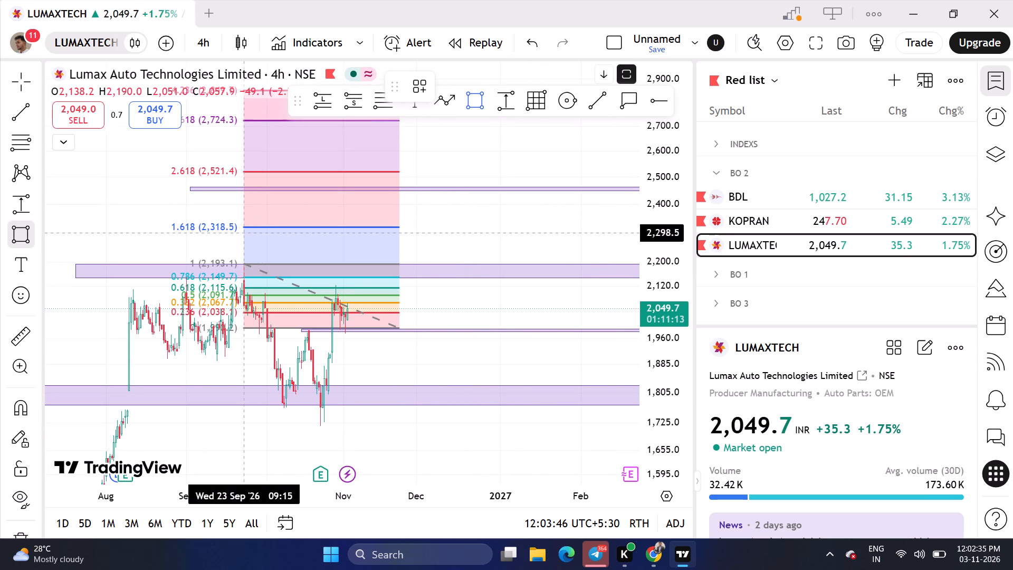
left_click(244, 228)
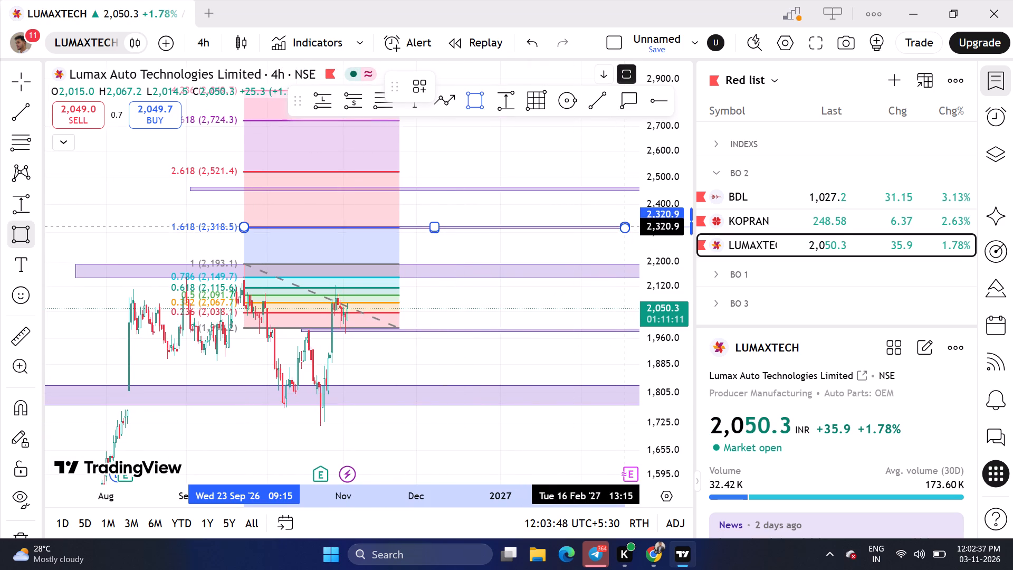
left_click(626, 227)
Extend the thin rectangle at the 1.618 level further into the future until its end aligns with the other purple zones.
left_click_drag(550, 357, 362, 351)
scroll(377, 353, "down", 6)
left_click_drag(508, 357, 504, 358)
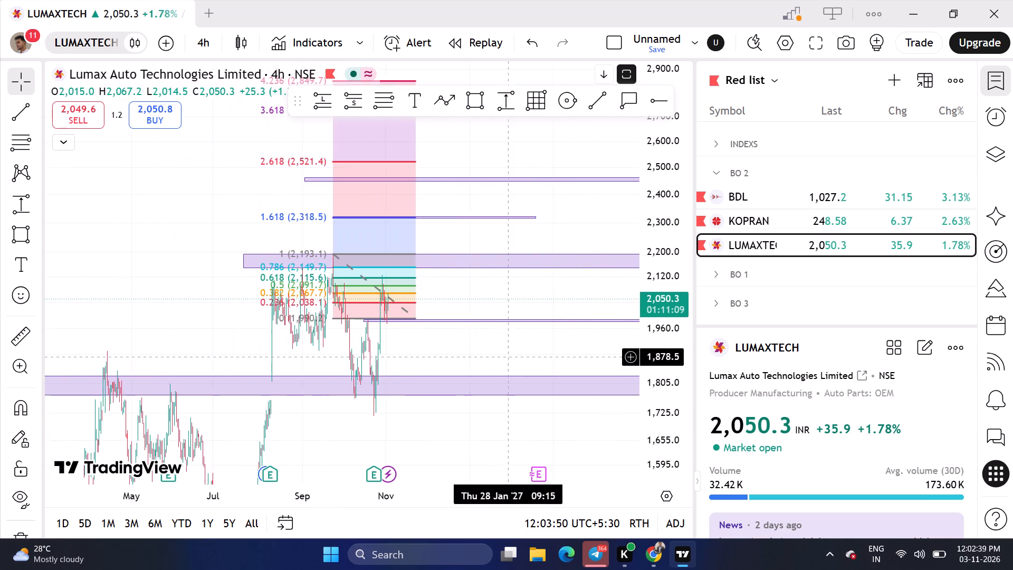
left_click_drag(504, 358, 220, 365)
left_click_drag(259, 228, 595, 231)
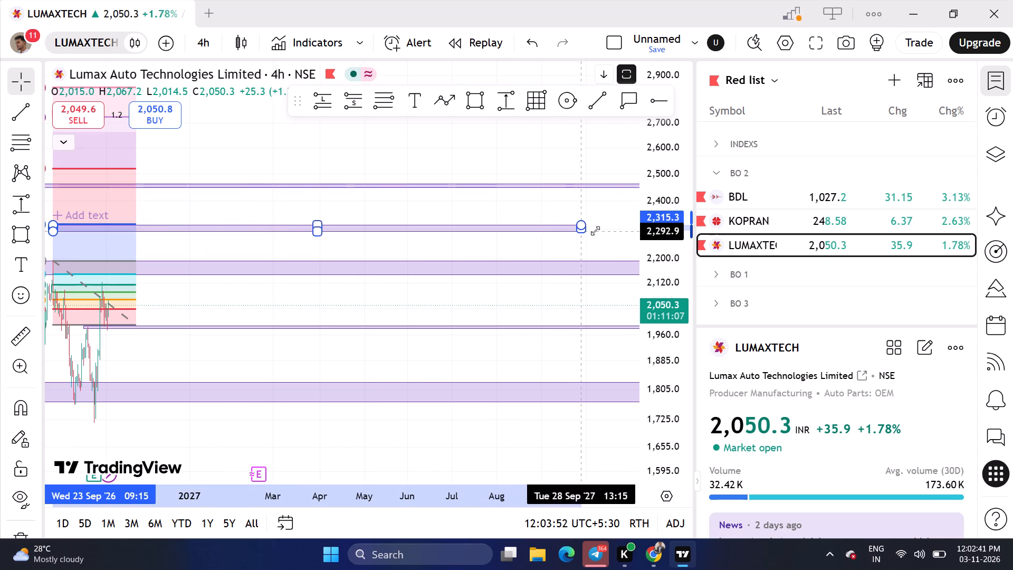
left_click_drag(595, 231, 631, 224)
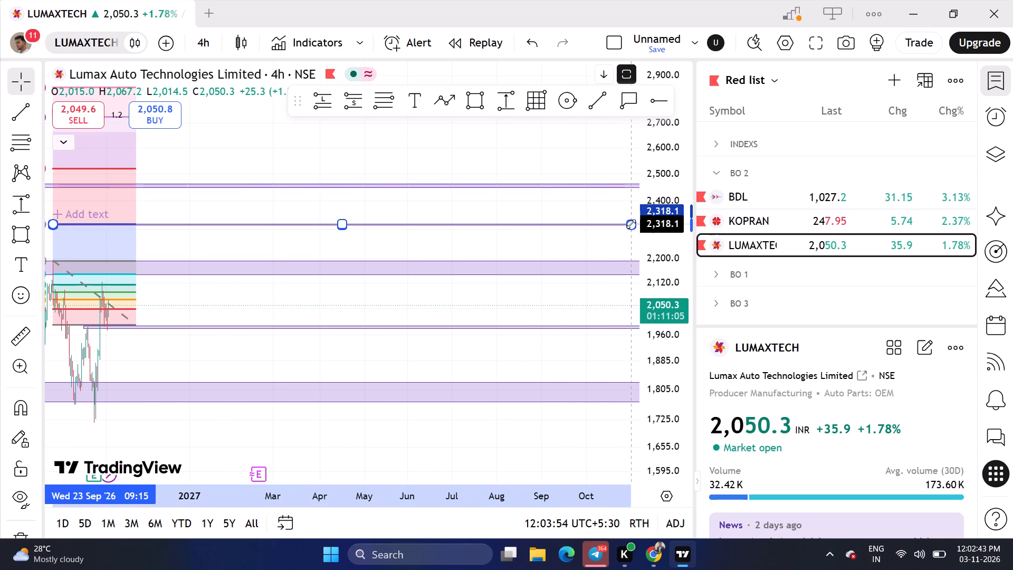
left_click_drag(631, 224, 628, 223)
left_click(579, 301)
scroll(585, 307, "down", 5)
left_click_drag(604, 301, 218, 308)
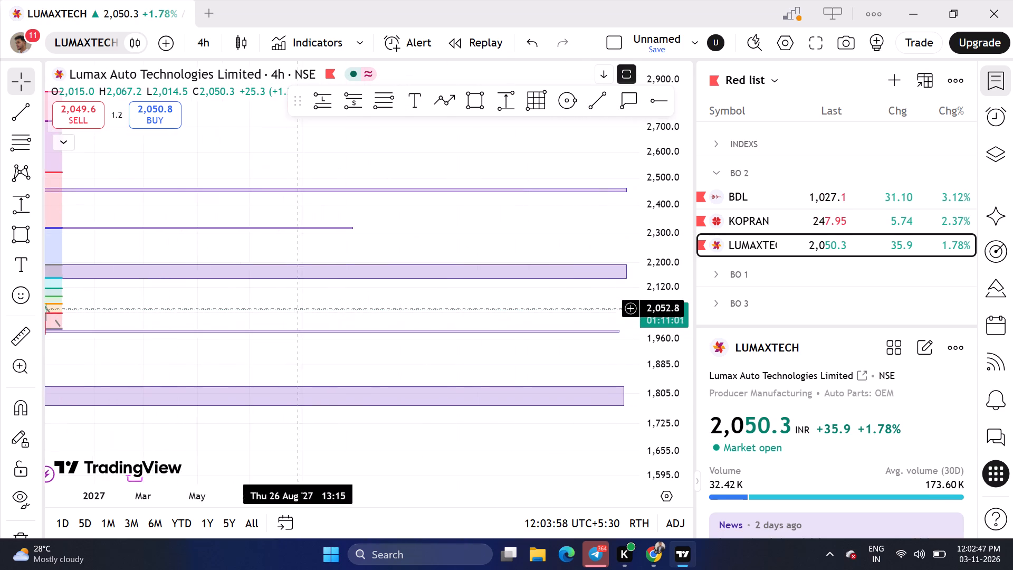
scroll(255, 281, "down", 7)
left_click_drag(490, 300, 289, 302)
left_click_drag(259, 230, 388, 235)
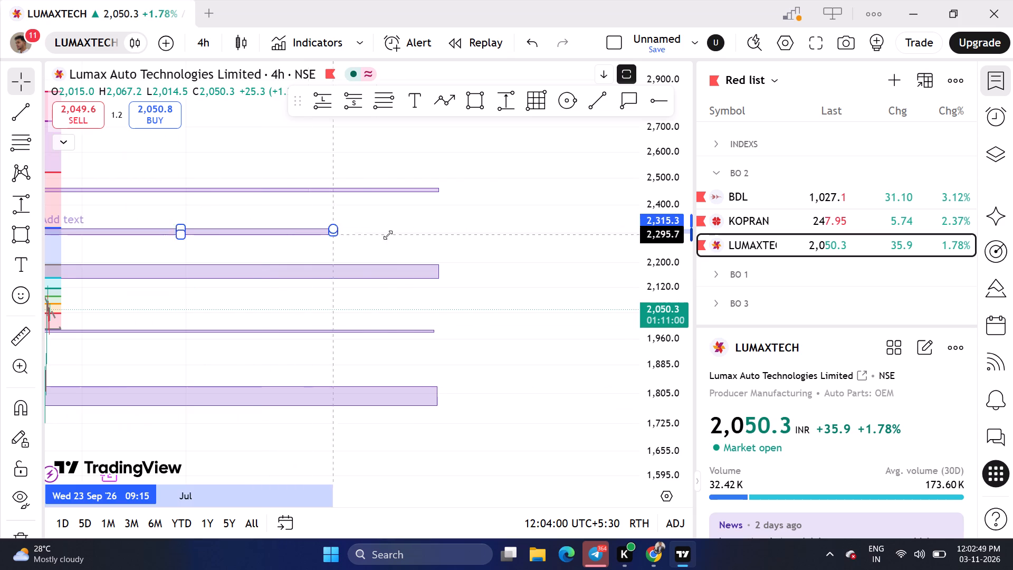
left_click_drag(388, 235, 438, 230)
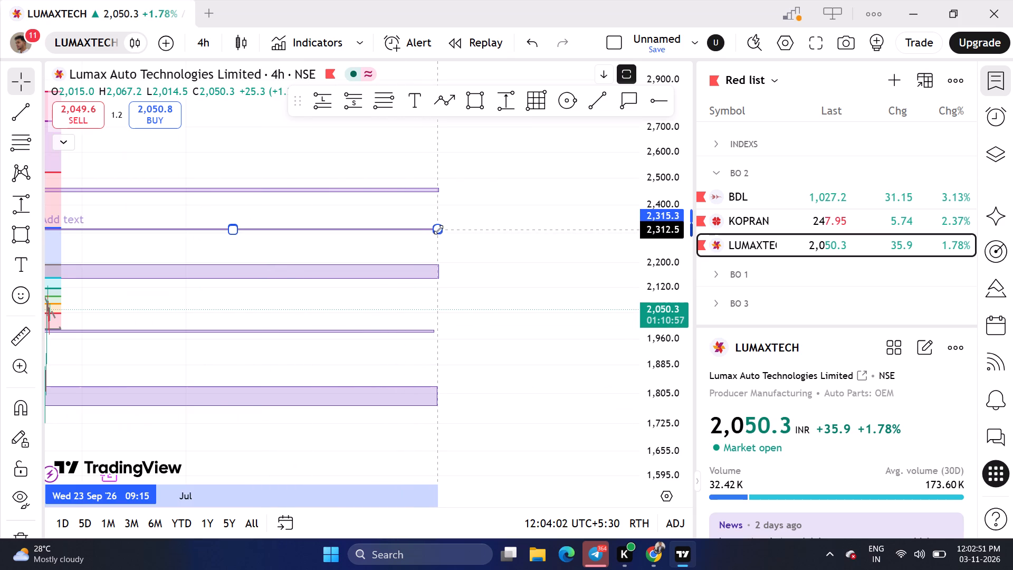
left_click_drag(438, 230, 438, 227)
left_click(419, 241)
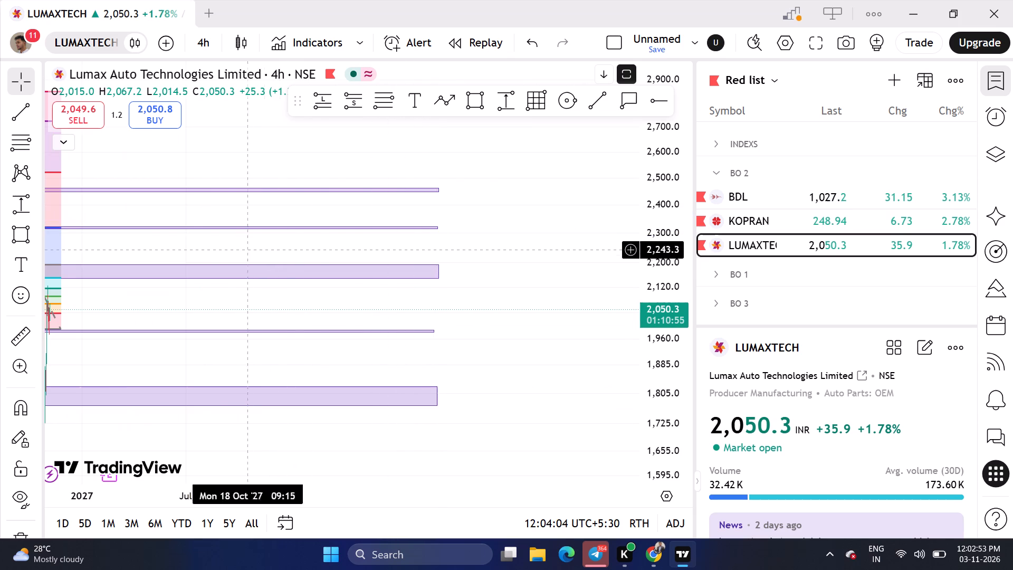
Delete the Fib retracement from the LUMAXTECH chart, keeping the rectangle at its 1.618 level.
left_click_drag(206, 244, 484, 244)
left_click(316, 242)
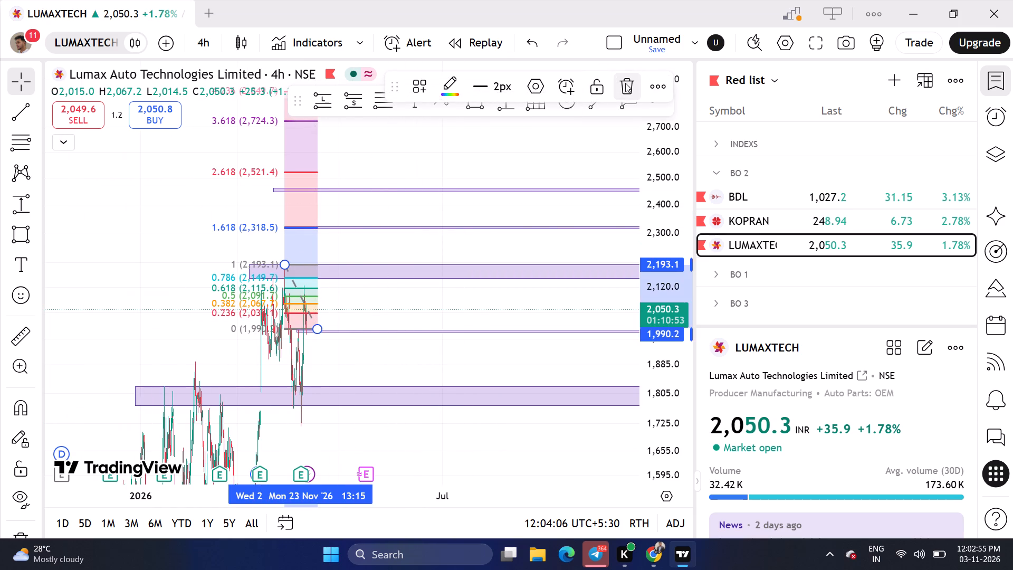
left_click(625, 83)
scroll(287, 318, "up", 6)
left_click_drag(261, 303, 584, 264)
scroll(520, 395, "up", 7)
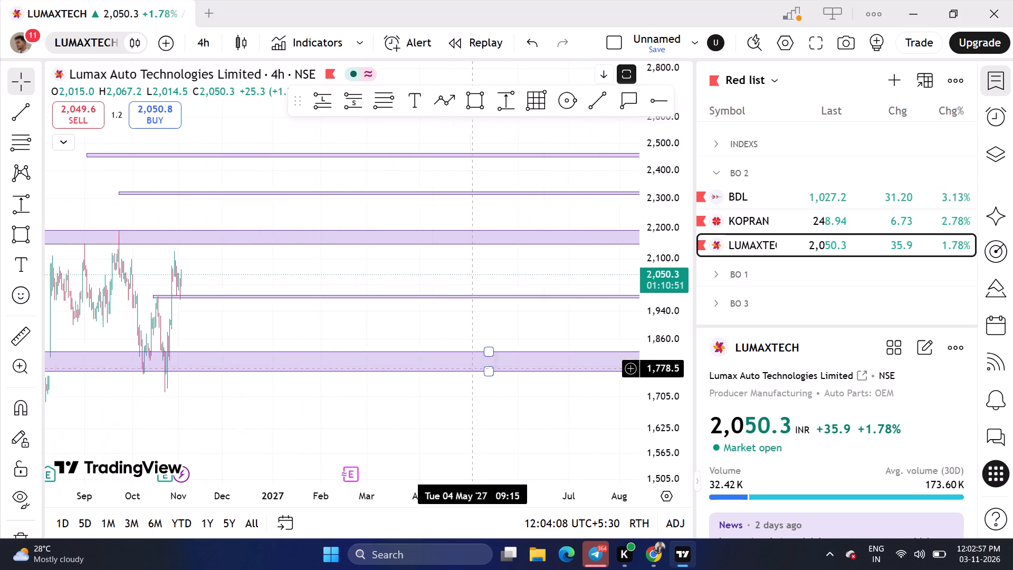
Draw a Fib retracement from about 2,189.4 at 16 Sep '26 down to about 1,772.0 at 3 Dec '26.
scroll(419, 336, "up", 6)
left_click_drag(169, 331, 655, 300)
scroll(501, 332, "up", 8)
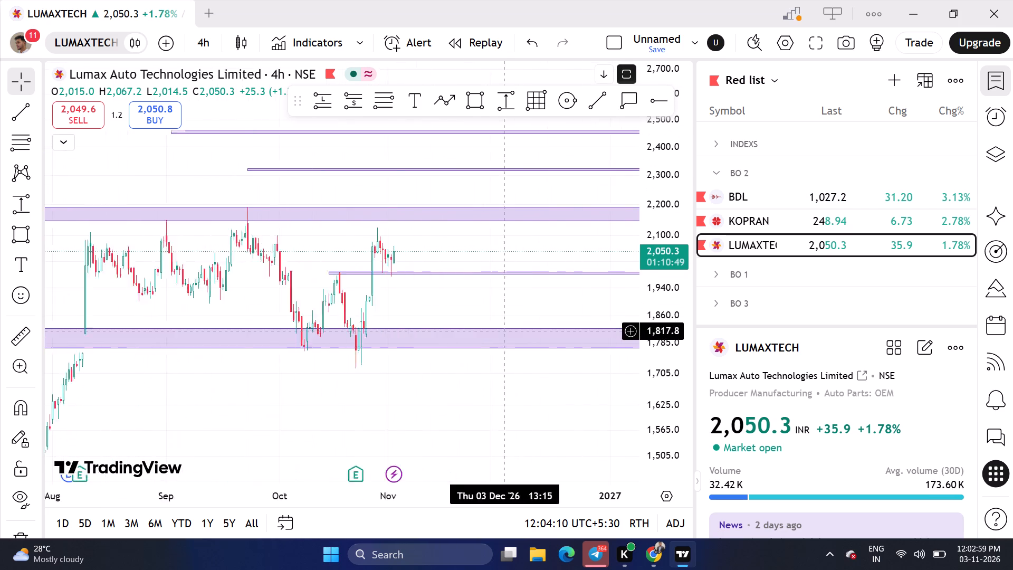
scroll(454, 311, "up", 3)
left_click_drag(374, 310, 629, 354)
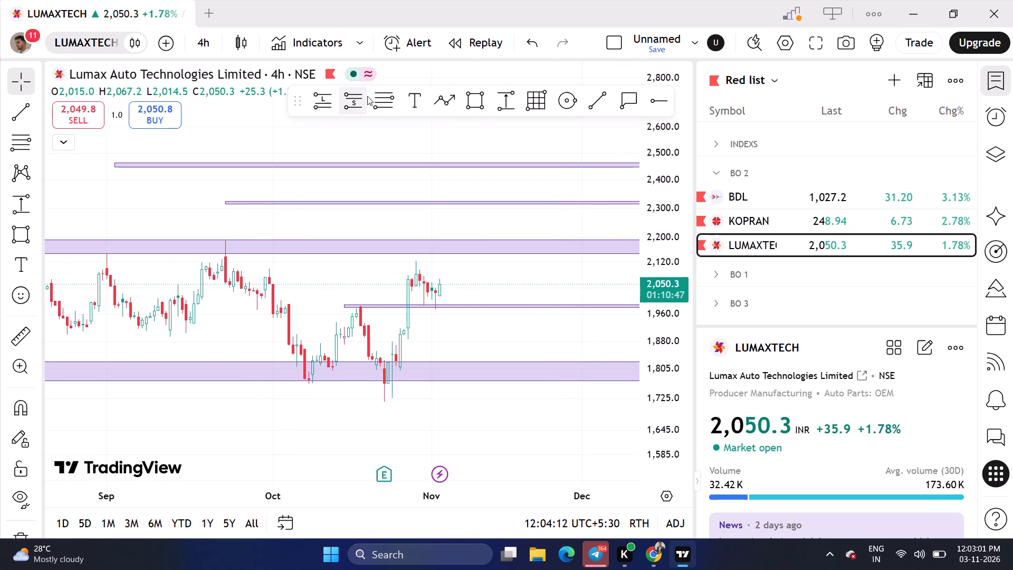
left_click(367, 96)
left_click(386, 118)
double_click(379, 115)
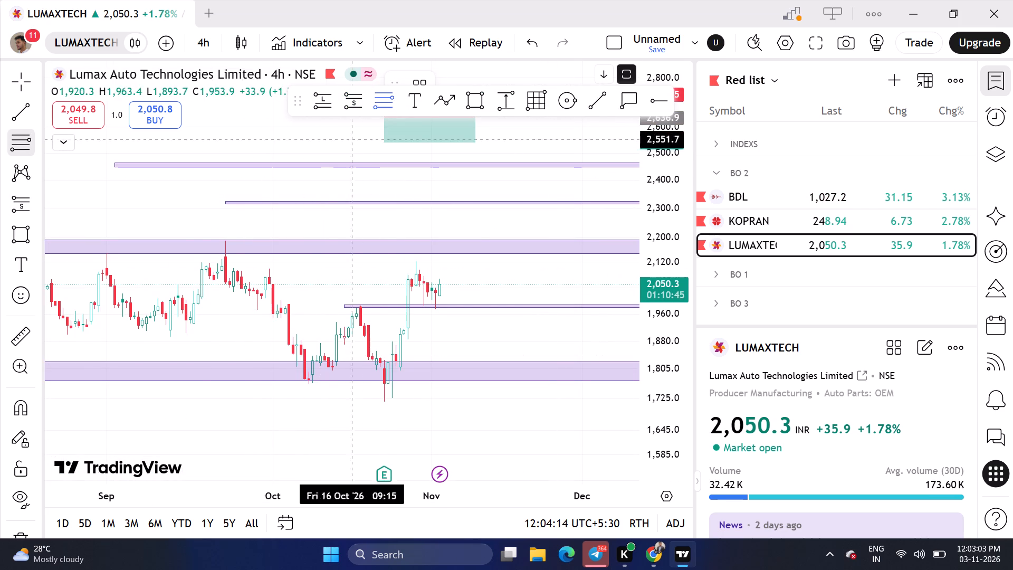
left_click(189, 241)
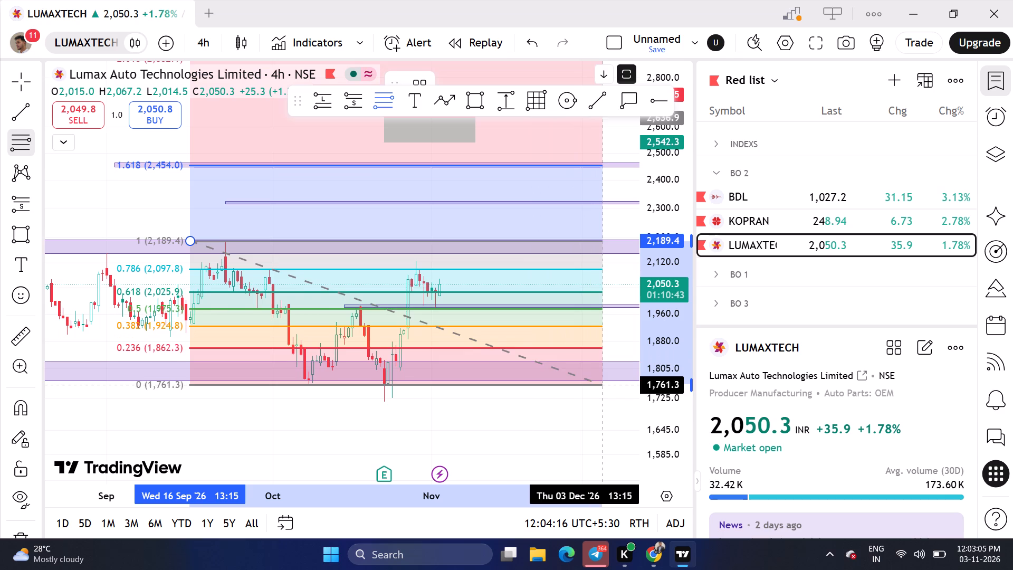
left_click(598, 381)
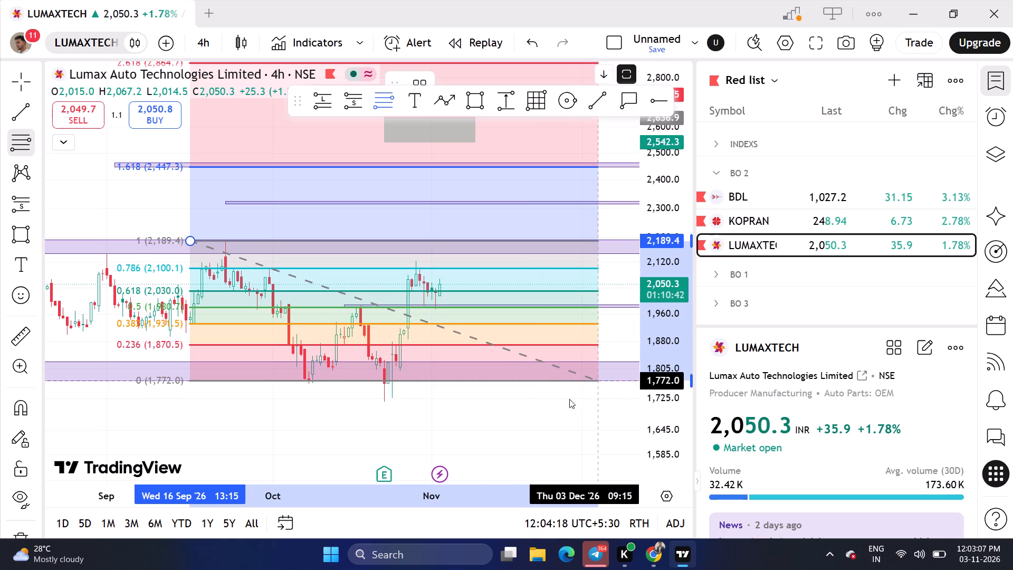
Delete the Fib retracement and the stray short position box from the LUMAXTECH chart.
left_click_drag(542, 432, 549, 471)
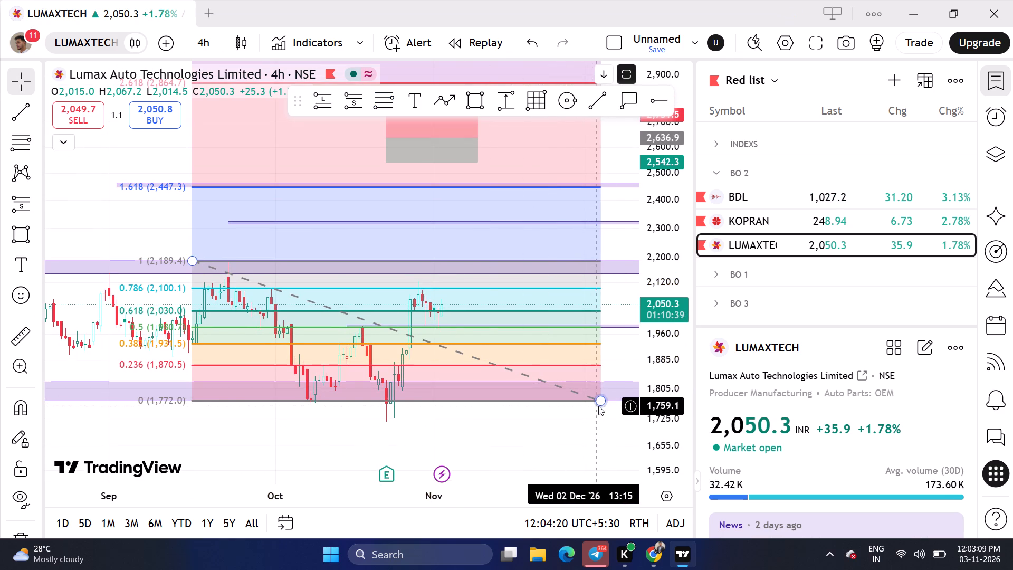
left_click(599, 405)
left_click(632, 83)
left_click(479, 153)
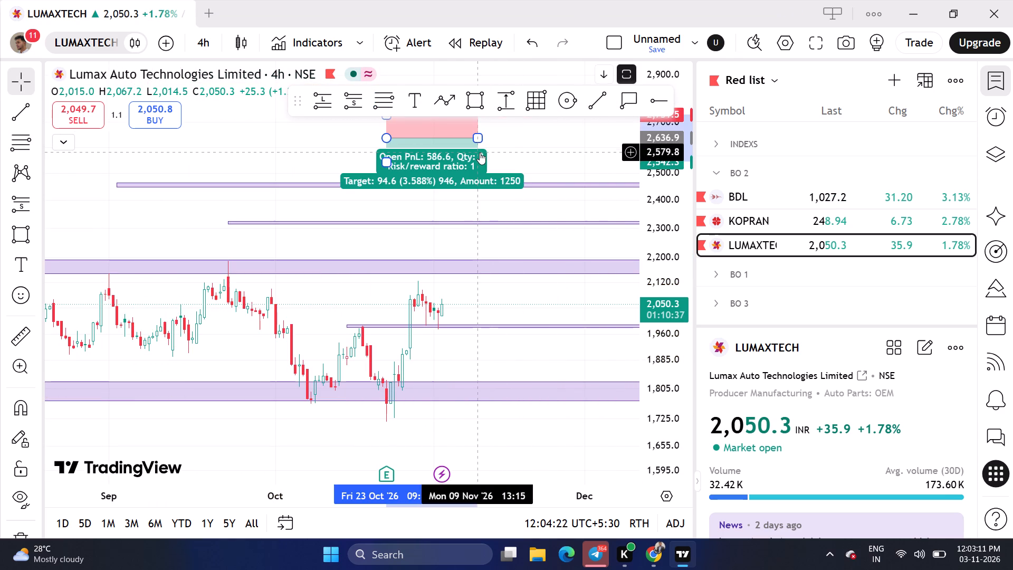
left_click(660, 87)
Draw a descending trend line from the 29 Oct '26 high at about 2,121.3 to about 1,988.9 at 11 Nov '26.
scroll(478, 346, "up", 2)
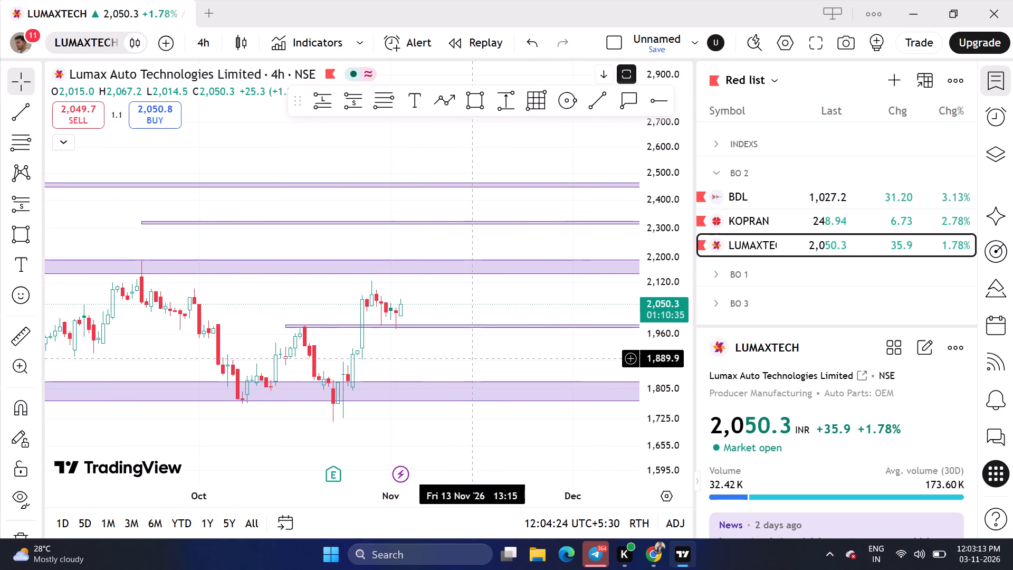
left_click(607, 87)
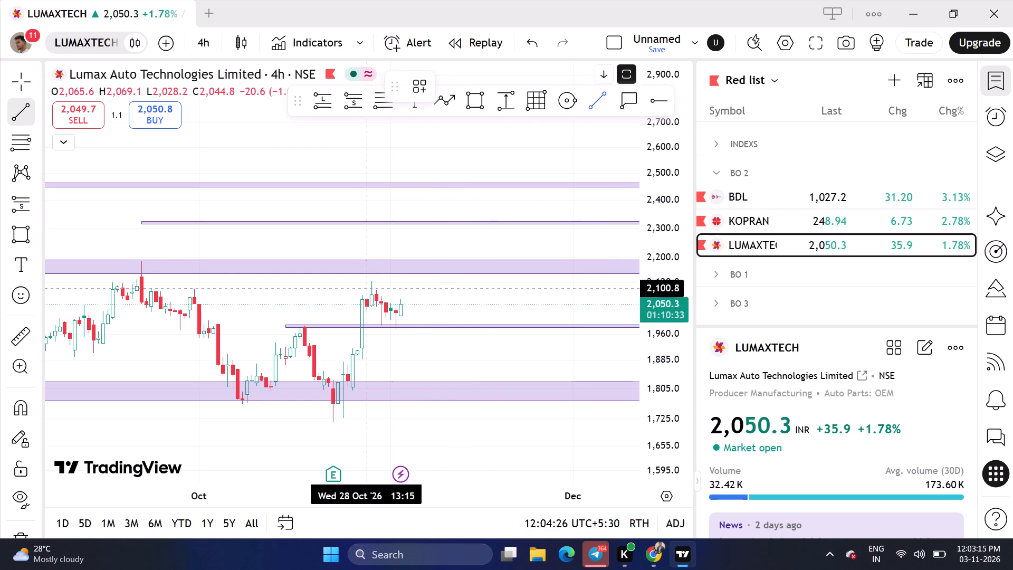
left_click(373, 282)
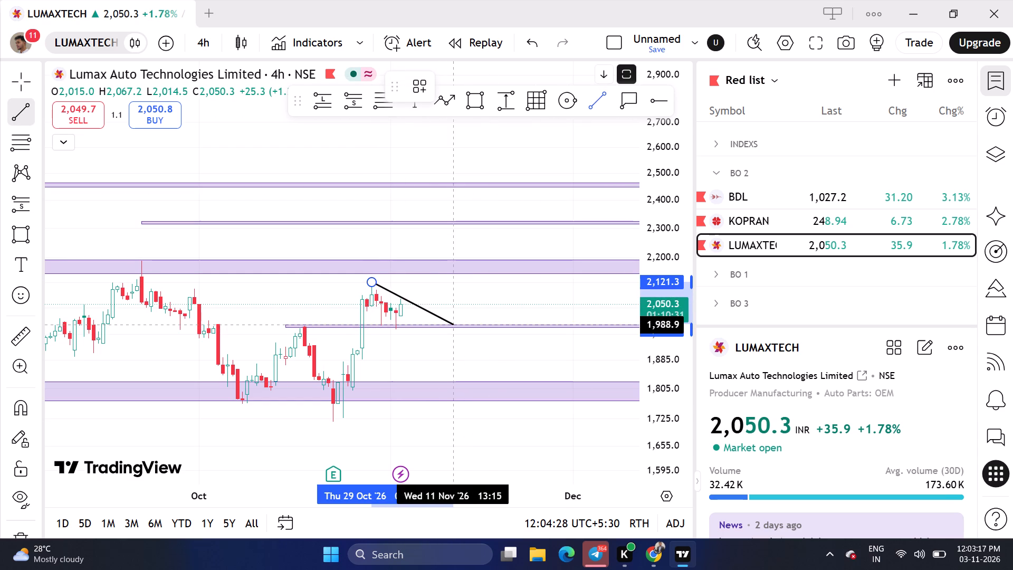
left_click(455, 325)
left_click(444, 349)
Switch the LUMAXTECH chart to the 1h timeframe.
scroll(422, 363, "up", 2)
scroll(427, 370, "down", 2)
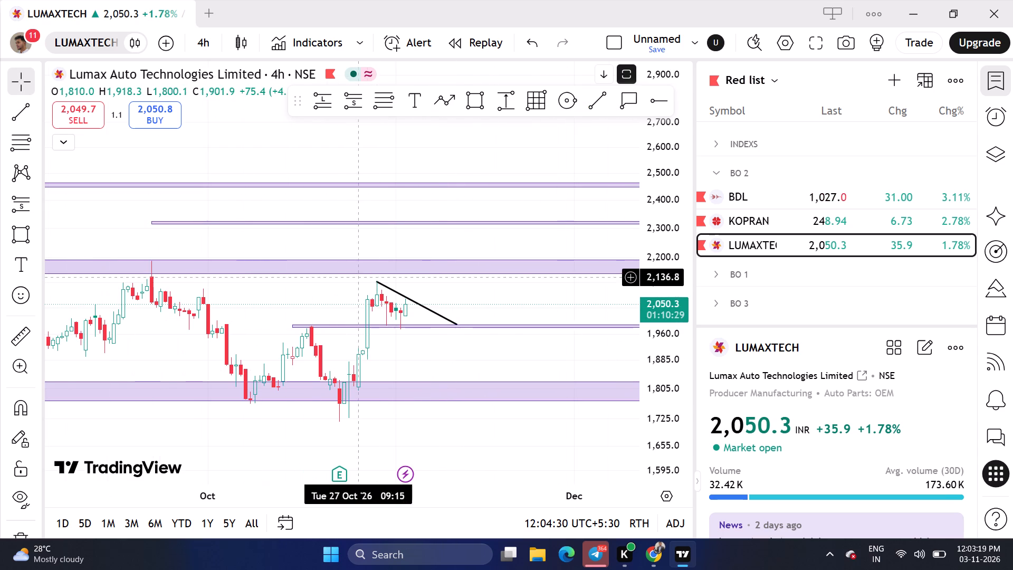
scroll(440, 341, "up", 1)
left_click(208, 42)
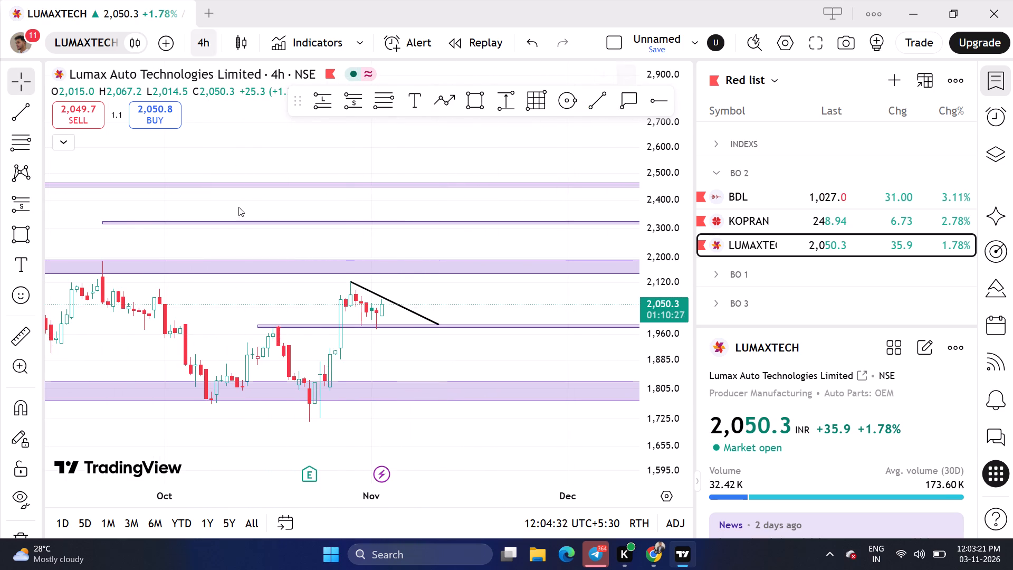
scroll(240, 225, "down", 6)
left_click(231, 168)
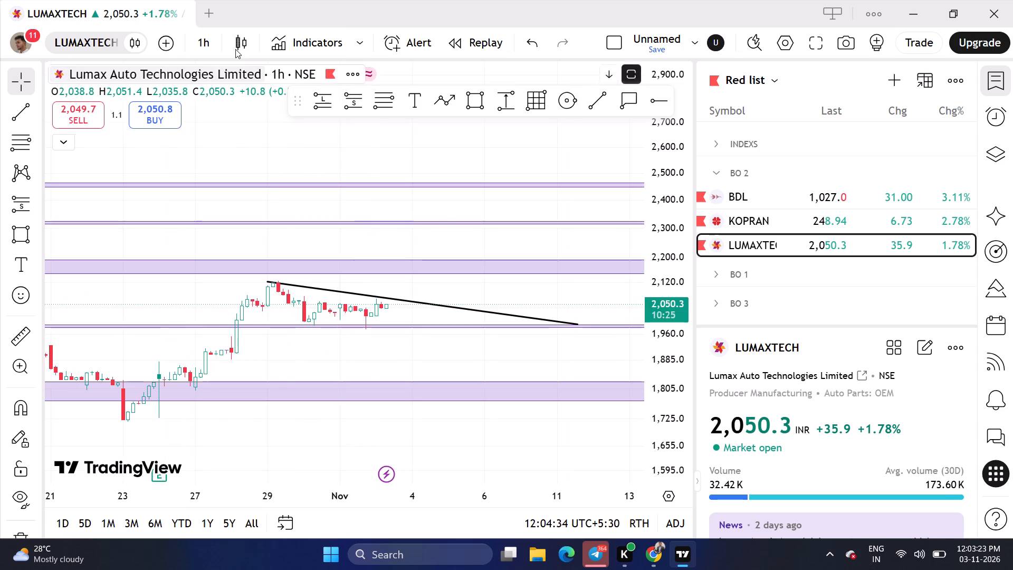
Change the chart style to regular filled candles.
left_click(240, 46)
left_click(264, 72)
Shift the trend line's start slightly later onto the 29 Oct high and its lower end earlier, inside the thin zone below price.
scroll(380, 347, "down", 5)
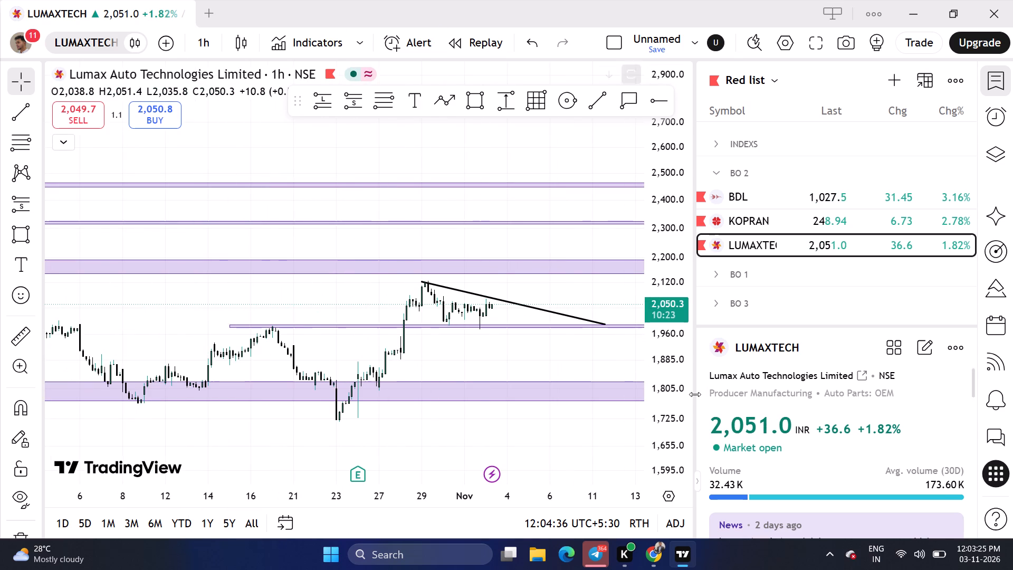
scroll(695, 394, "up", 14)
scroll(596, 441, "up", 3)
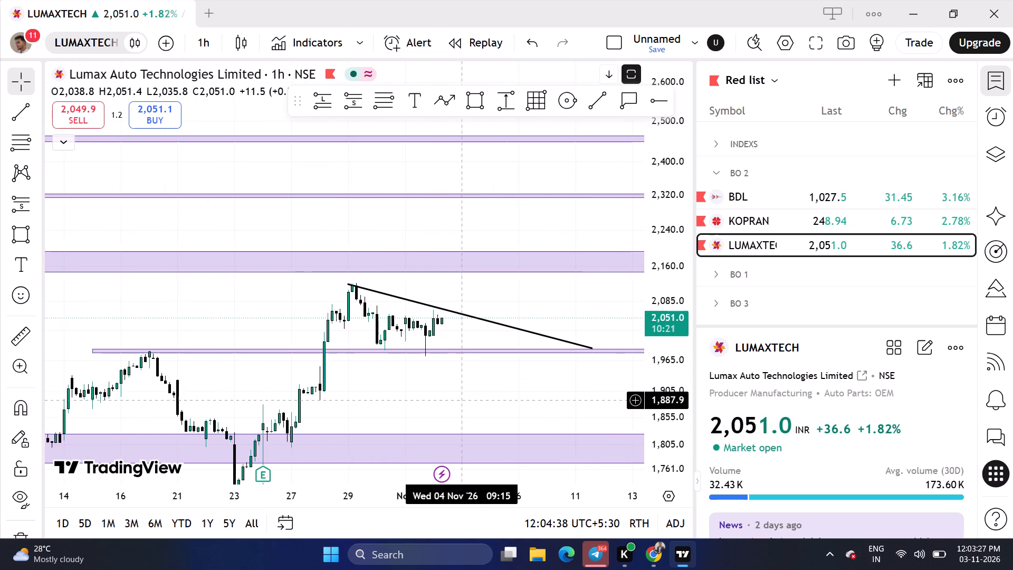
scroll(458, 398, "up", 3)
left_click_drag(245, 283, 261, 284)
left_click(404, 394)
left_click_drag(575, 347, 530, 351)
left_click(530, 369)
scroll(515, 387, "down", 5)
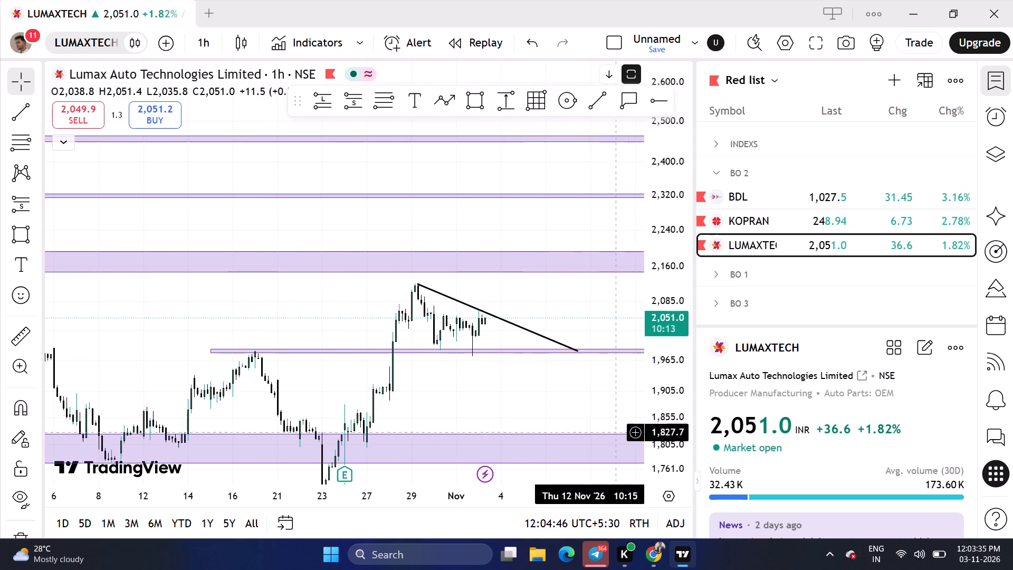
Open Calculator and compute 2300 − 2120.
left_click(323, 563)
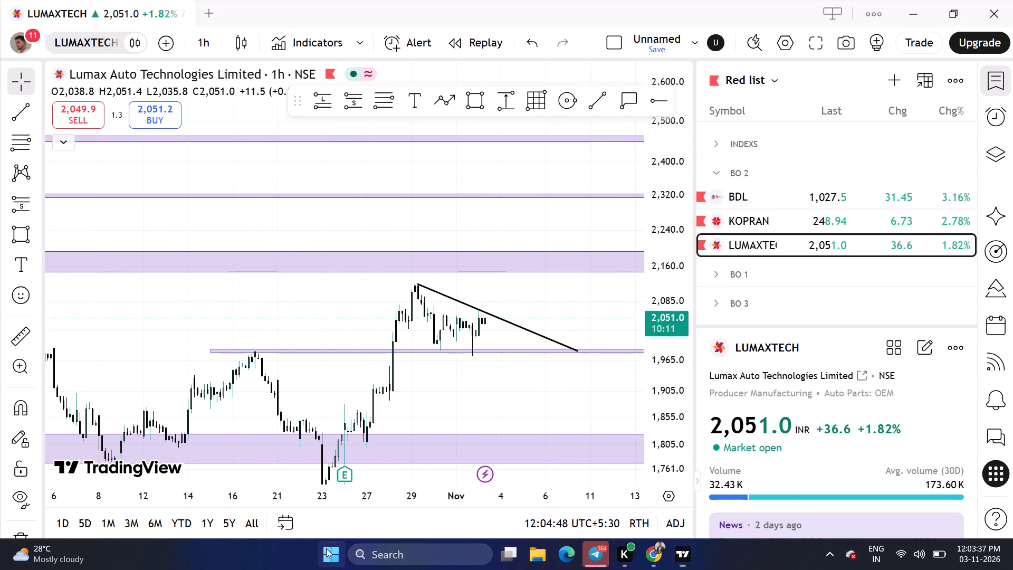
left_click(536, 445)
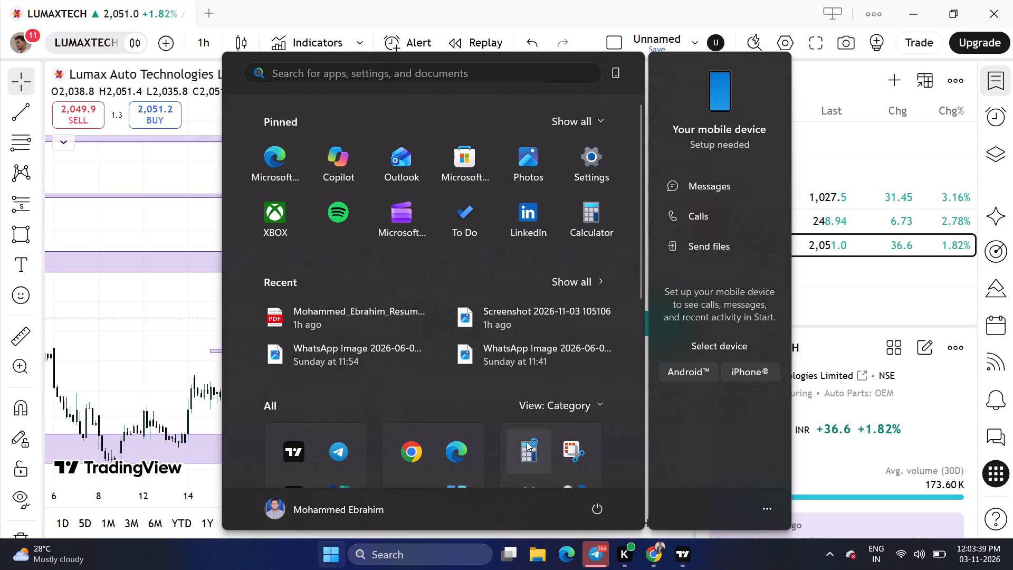
left_click(206, 441)
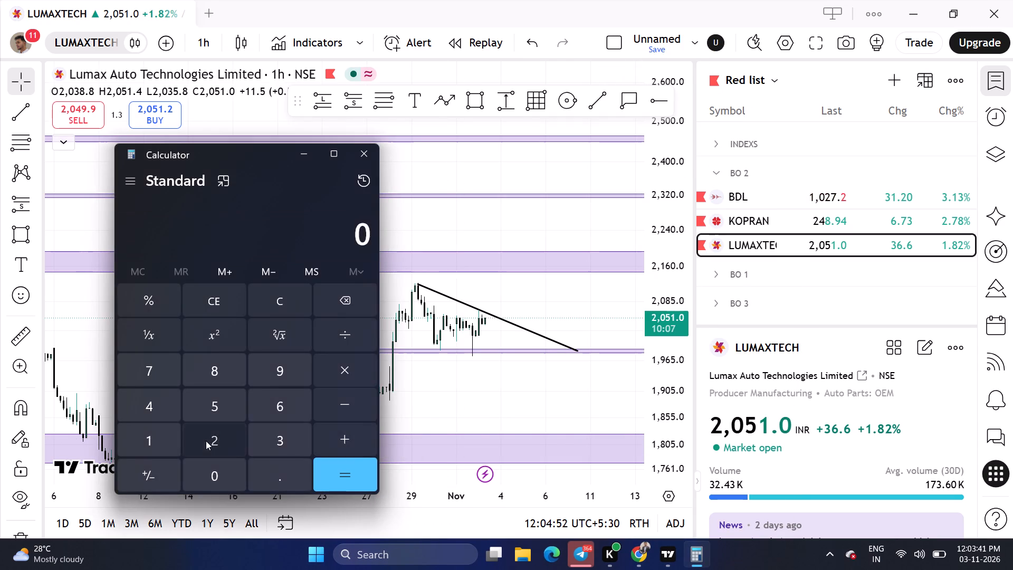
left_click(276, 435)
double_click(231, 473)
left_click(327, 402)
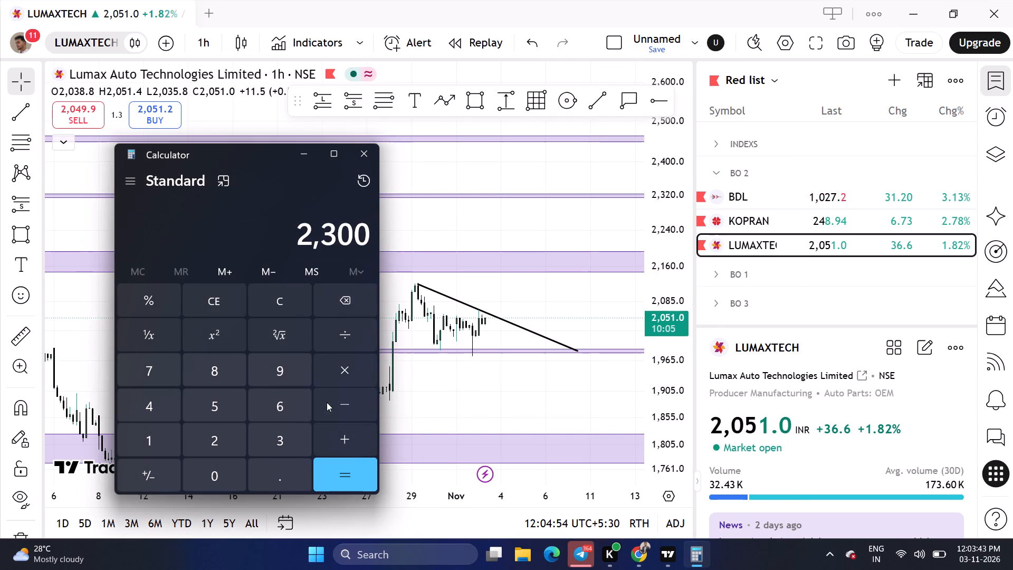
left_click(219, 448)
left_click(136, 446)
left_click(190, 433)
left_click(208, 472)
left_click(362, 469)
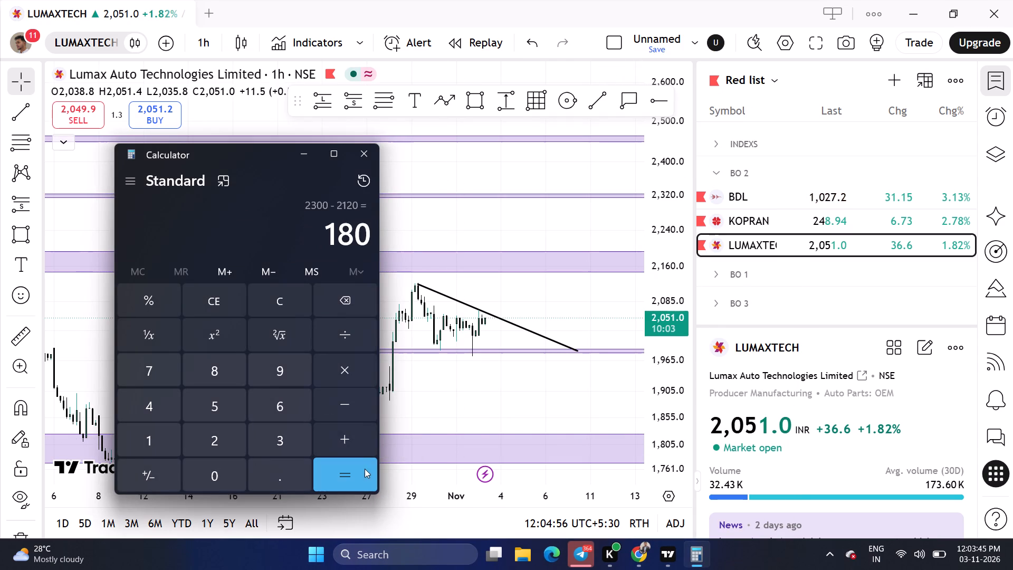
Clear the calculation, compute 180 × 32, and close Calculator to return to TradingView.
left_click(216, 301)
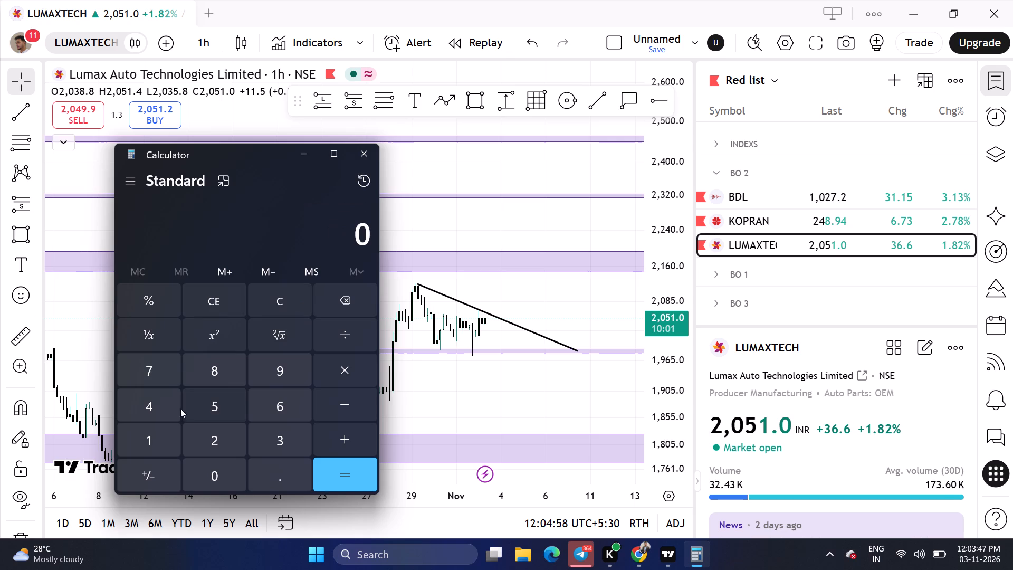
left_click(162, 428)
left_click(216, 358)
left_click(224, 473)
left_click(363, 360)
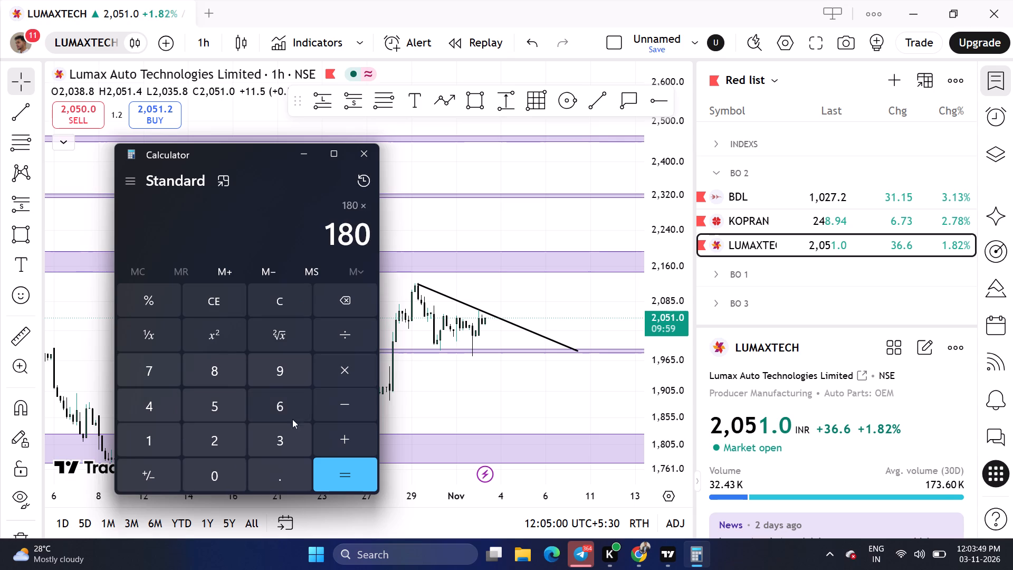
left_click(270, 426)
left_click(228, 434)
left_click(358, 468)
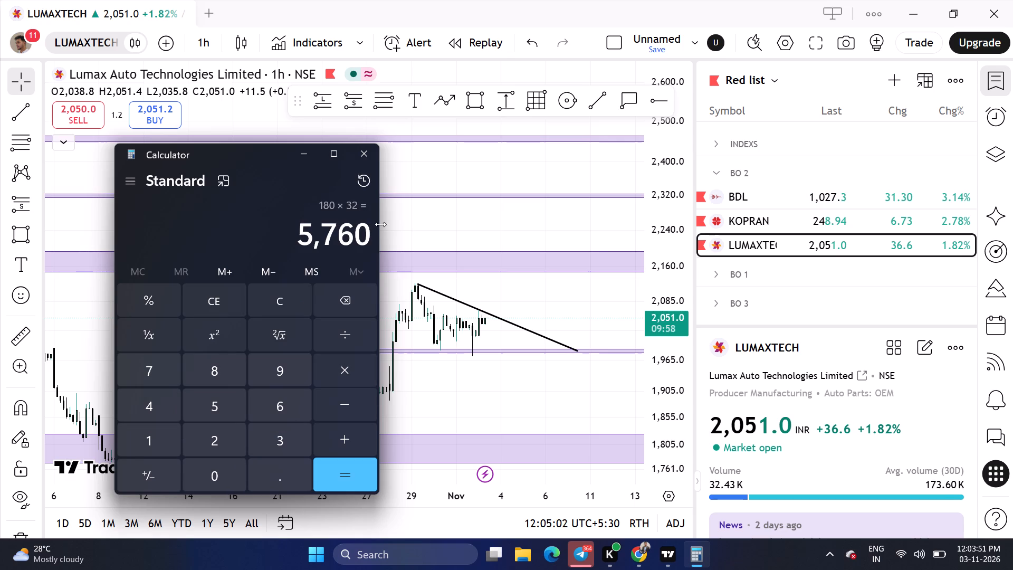
left_click(371, 158)
Place a long position at 3 Nov '26 12:15 with its entry at about 2,120.6, level with the trend line's high.
scroll(519, 403, "up", 1)
scroll(685, 402, "up", 2)
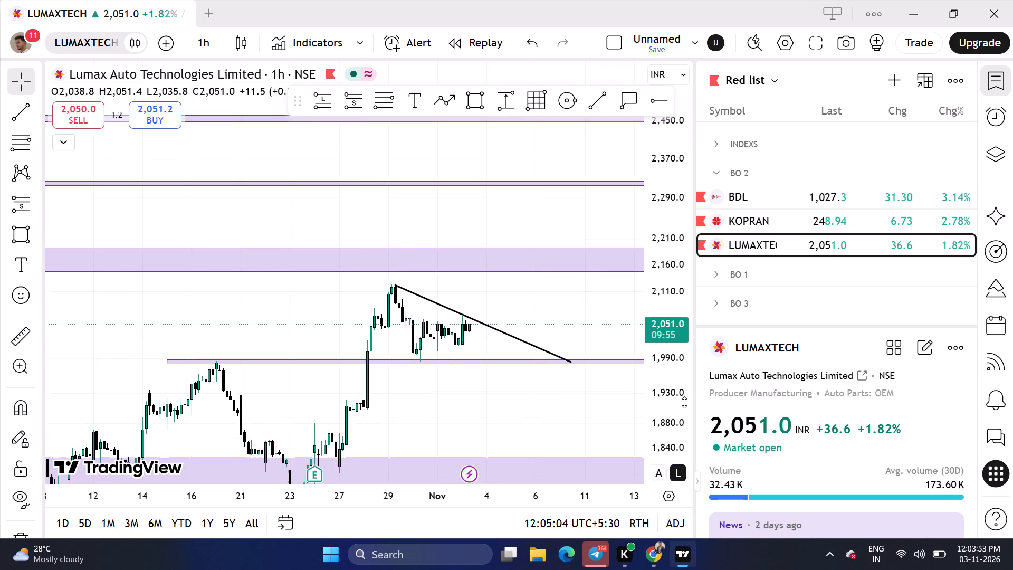
scroll(534, 408, "up", 3)
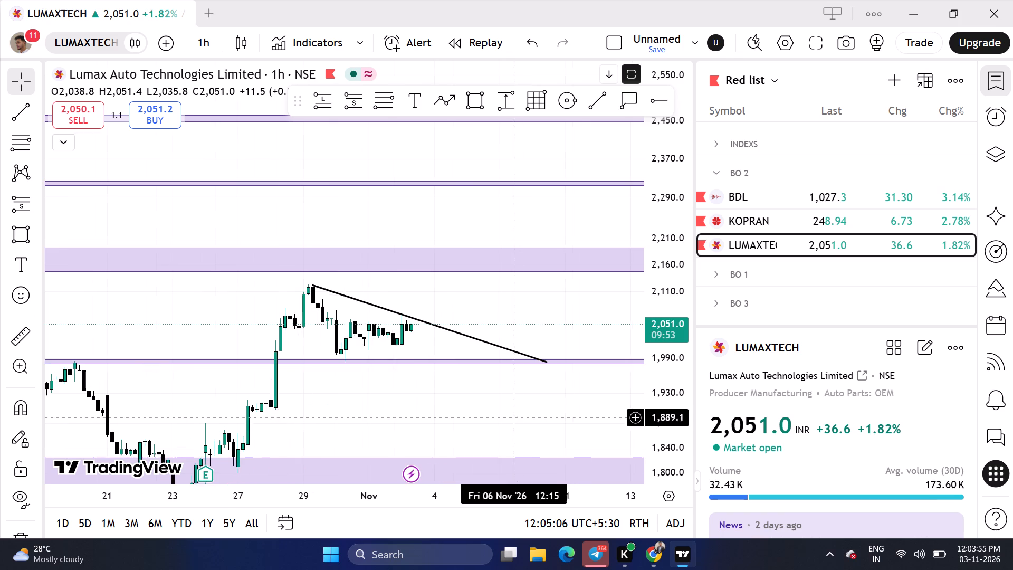
left_click(319, 110)
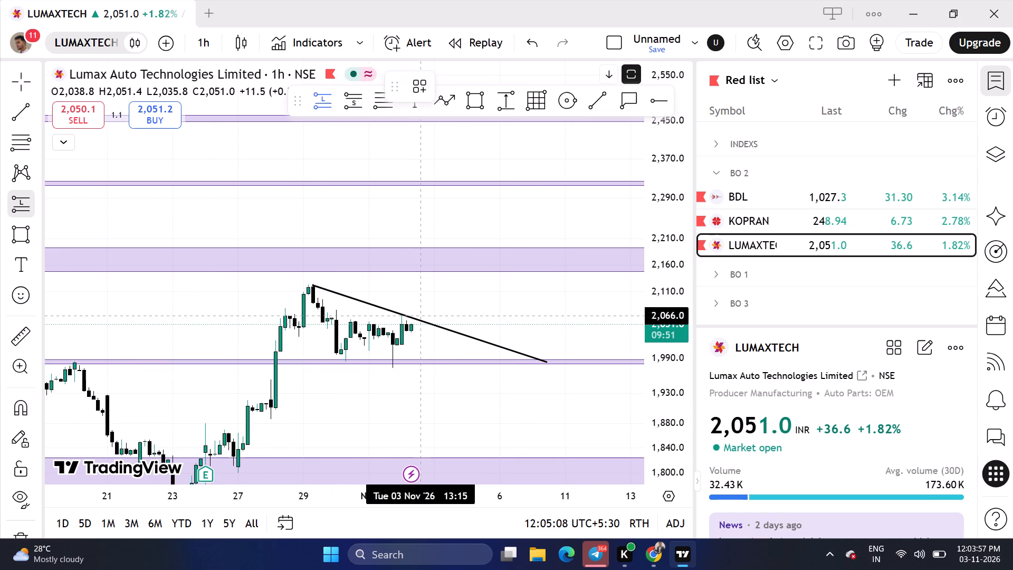
left_click(416, 286)
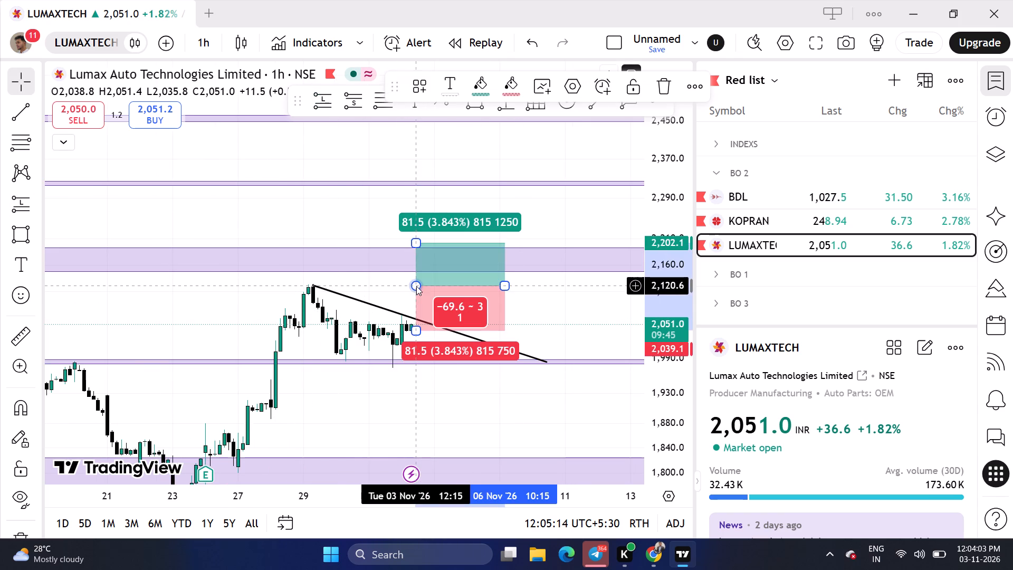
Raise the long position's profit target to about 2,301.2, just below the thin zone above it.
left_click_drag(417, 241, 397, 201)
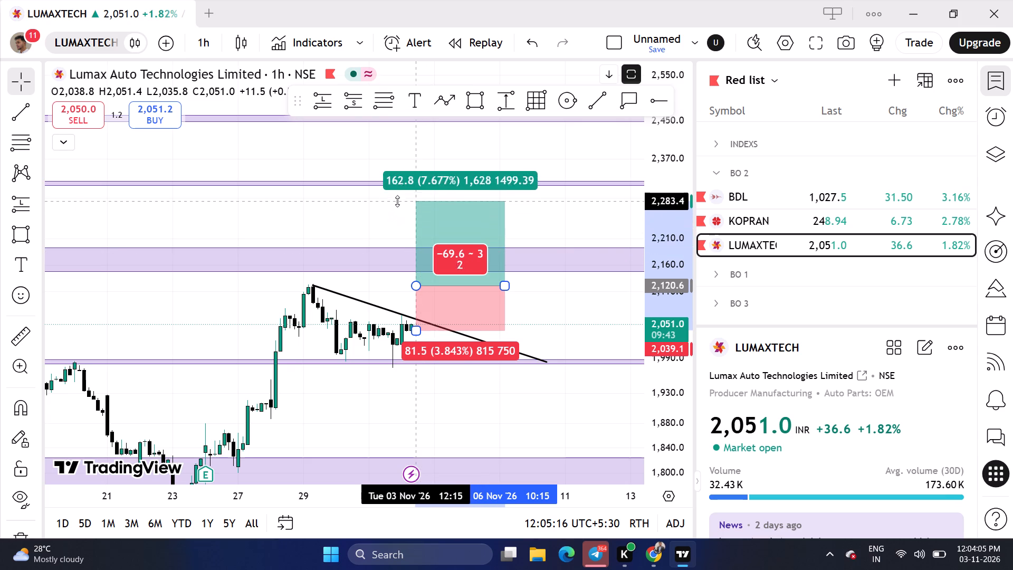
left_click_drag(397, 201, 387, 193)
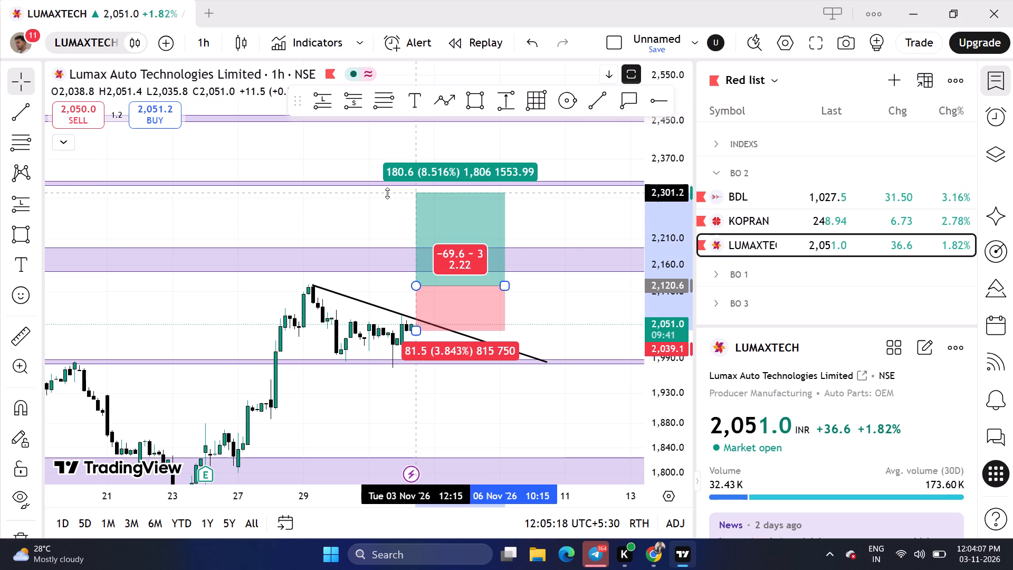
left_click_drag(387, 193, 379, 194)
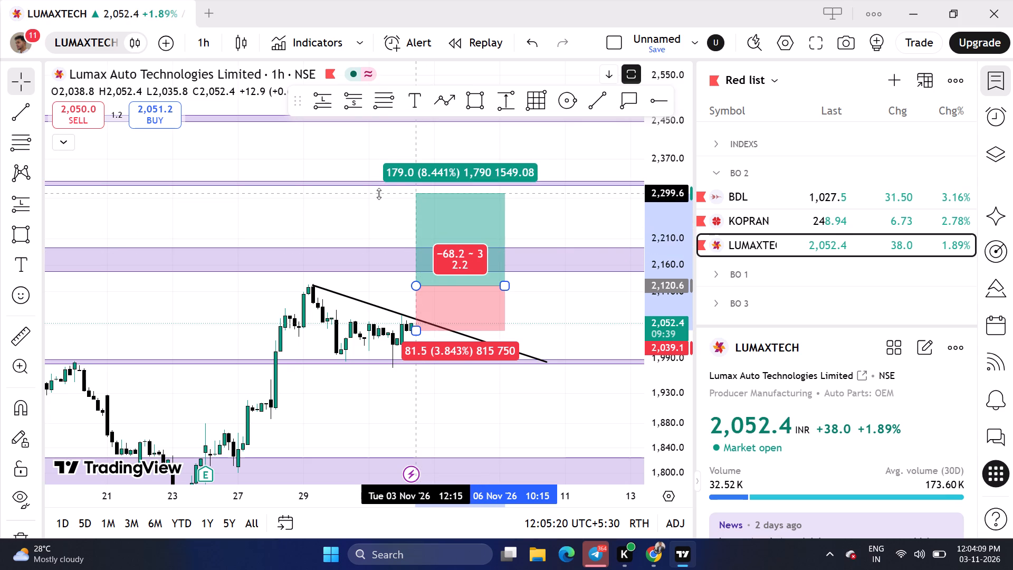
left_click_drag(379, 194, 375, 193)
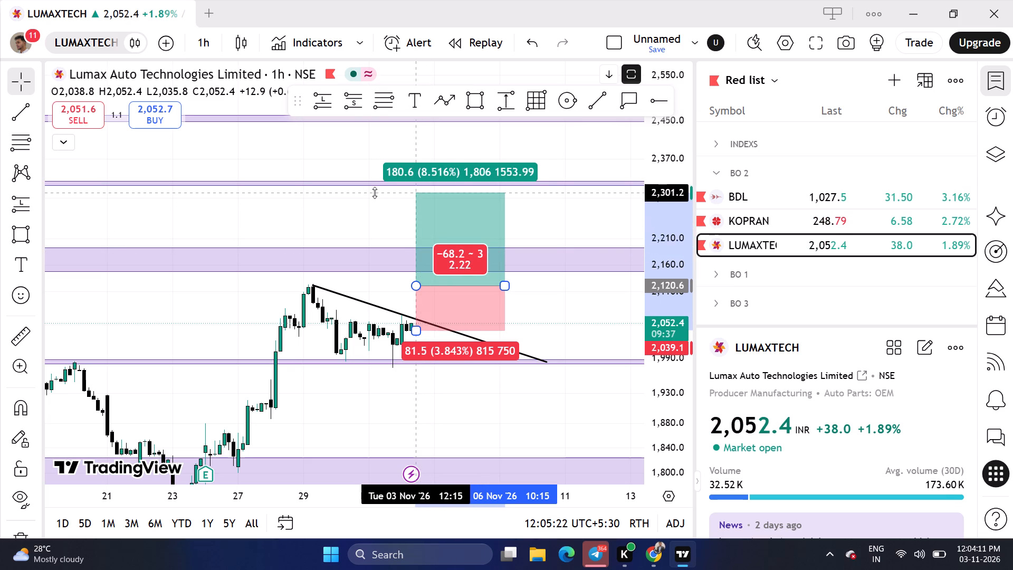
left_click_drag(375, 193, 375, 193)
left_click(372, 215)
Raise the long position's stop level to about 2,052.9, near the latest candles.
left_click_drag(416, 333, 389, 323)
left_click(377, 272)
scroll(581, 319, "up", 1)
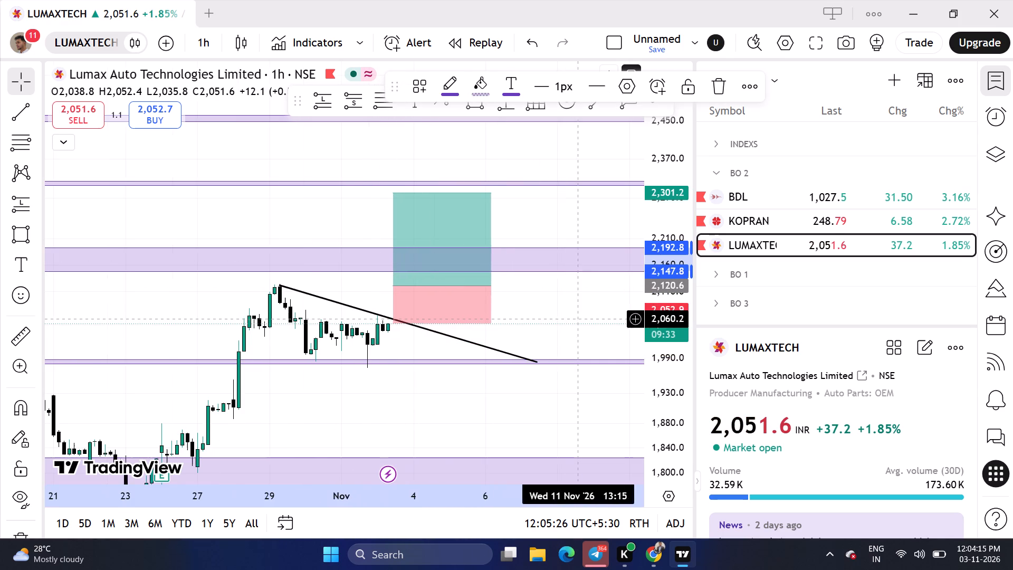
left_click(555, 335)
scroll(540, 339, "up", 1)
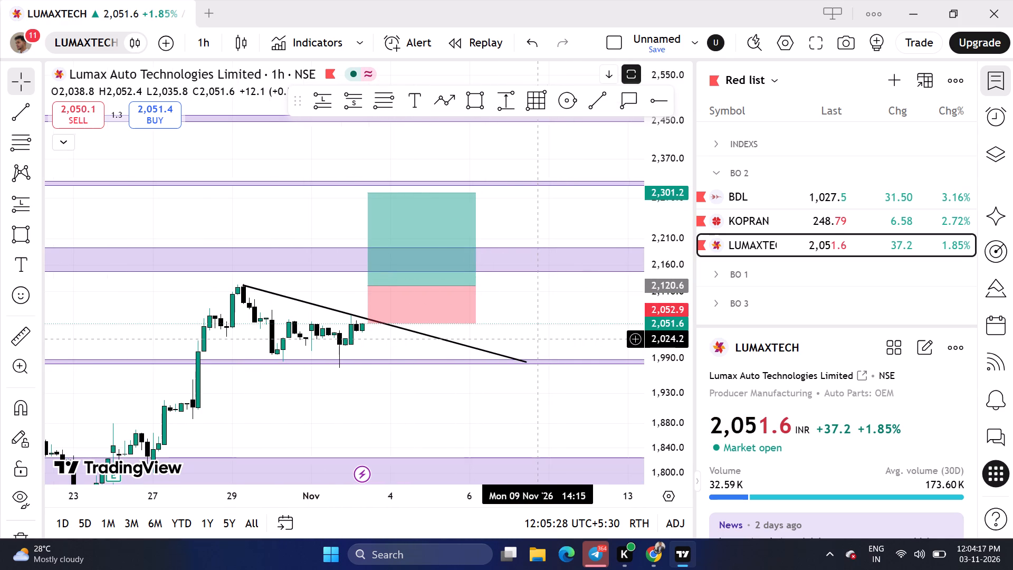
Delete the long position from the LUMAXTECH chart, keeping the trend line and zones.
left_click(470, 318)
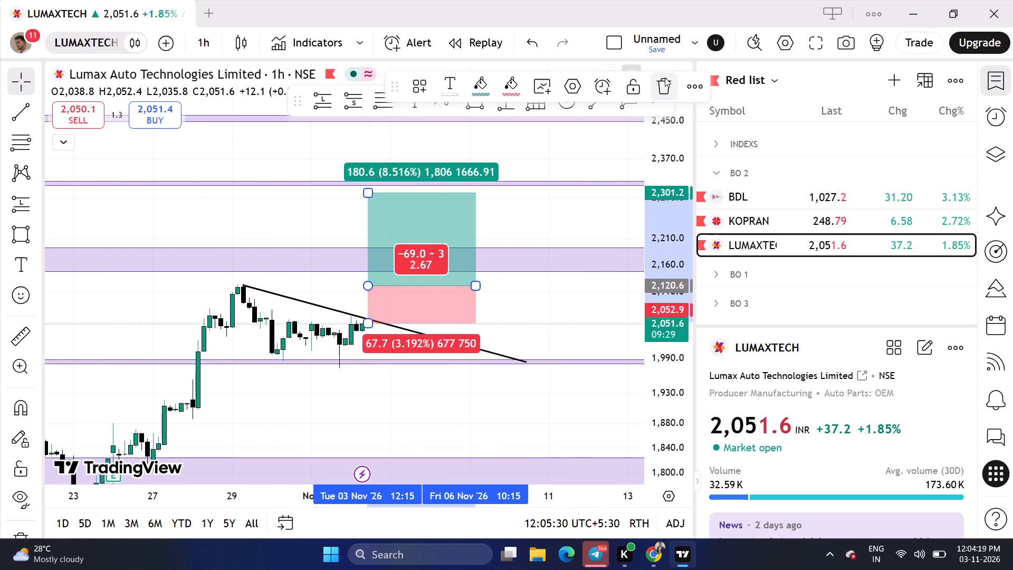
left_click(656, 82)
Look through the INDEXS, BO 2, BO 1 and BO 3 sections of the Red list one at a time, leaving only BO 3 expanded.
left_click(710, 173)
left_click(711, 148)
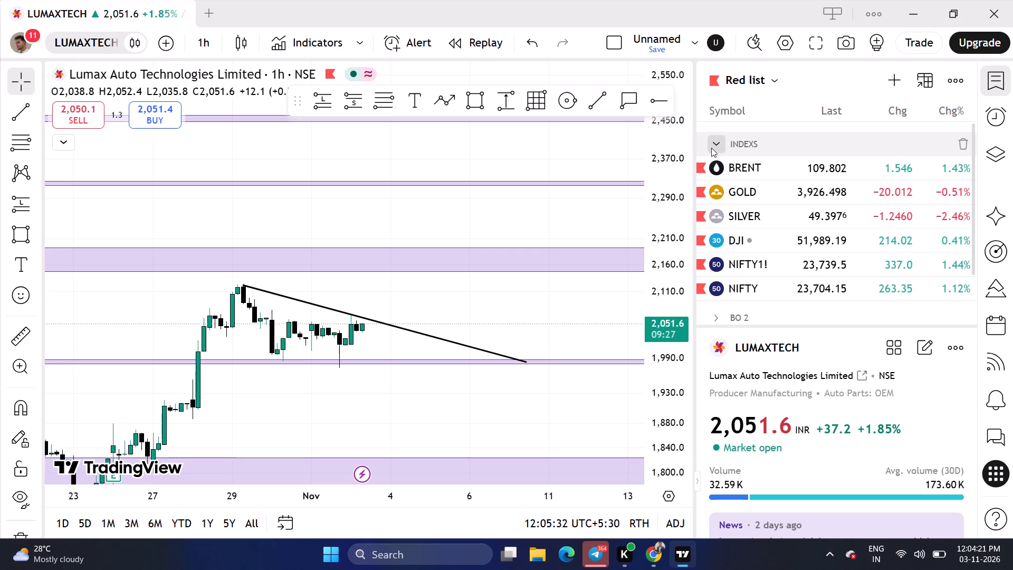
left_click(711, 148)
left_click(713, 176)
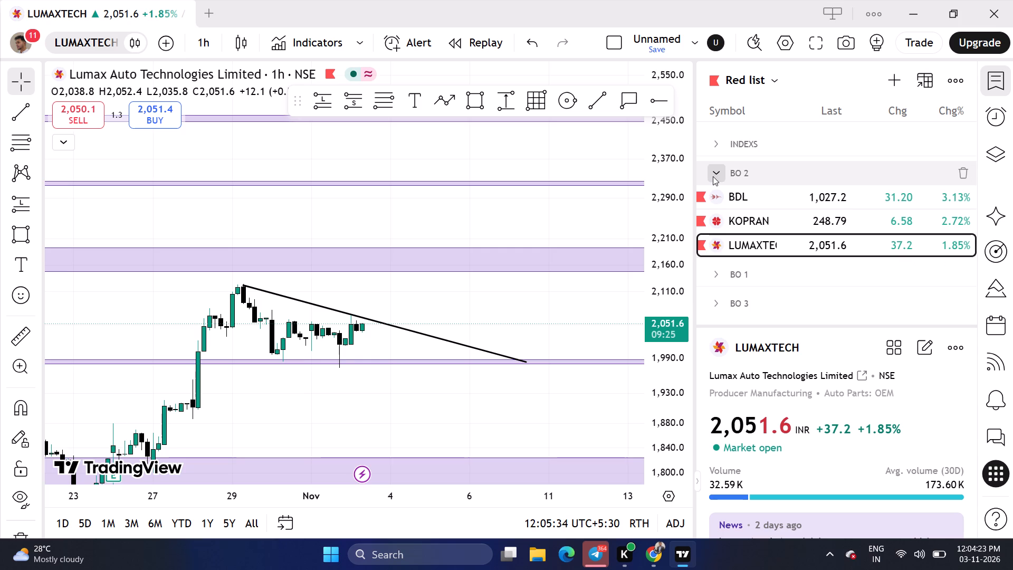
left_click(713, 176)
left_click(711, 206)
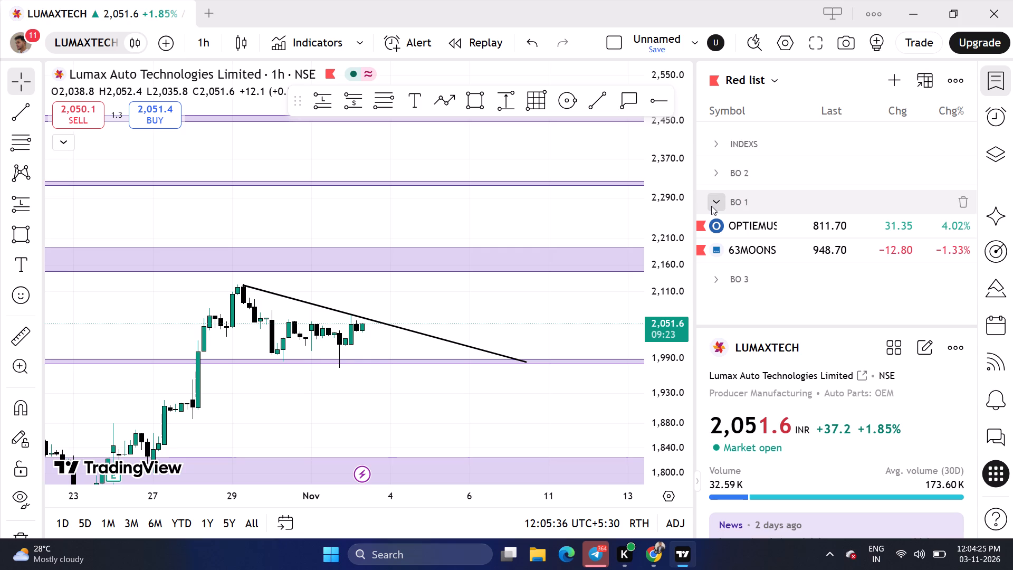
left_click(716, 200)
left_click(716, 227)
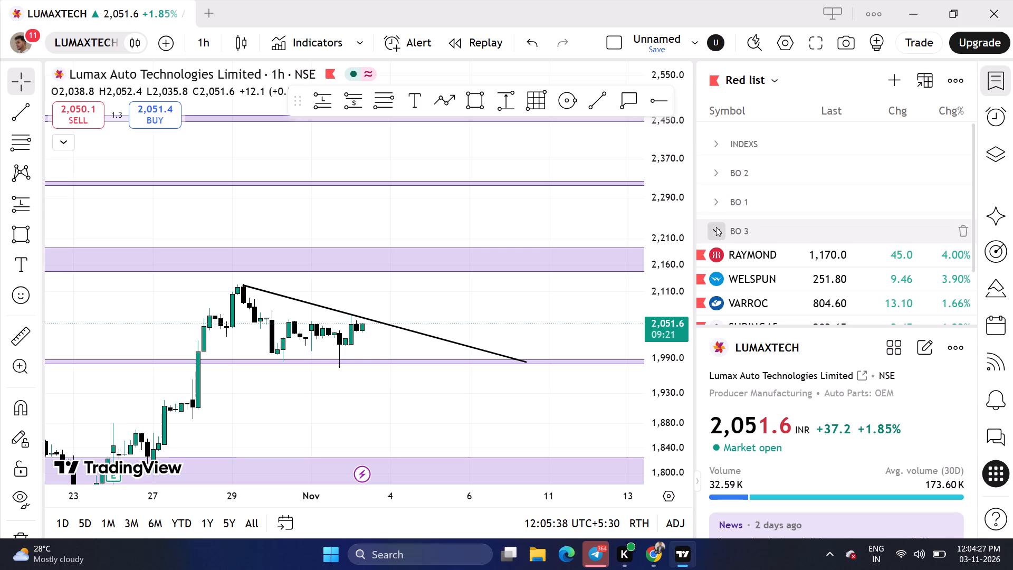
scroll(755, 259, "down", 3)
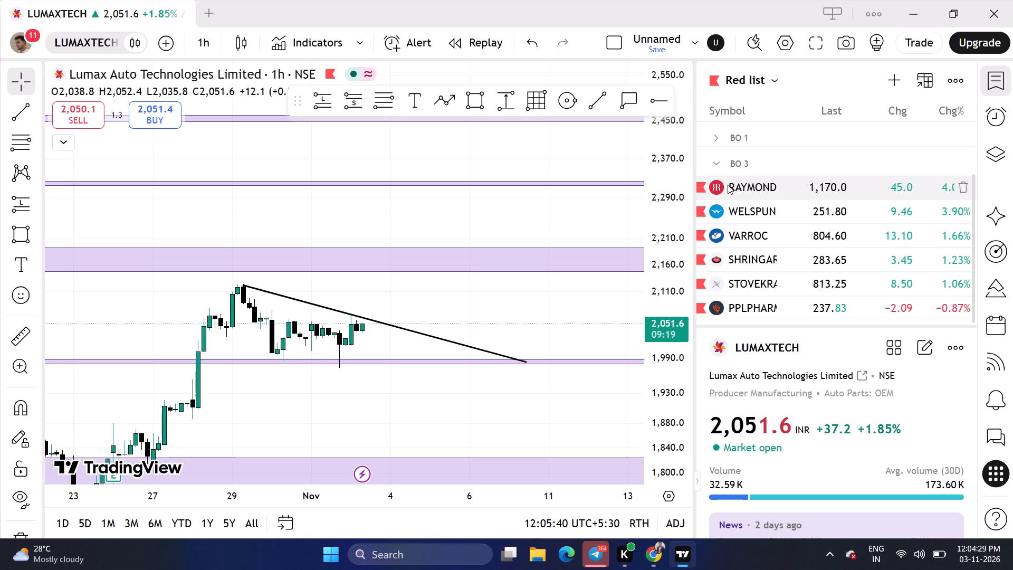
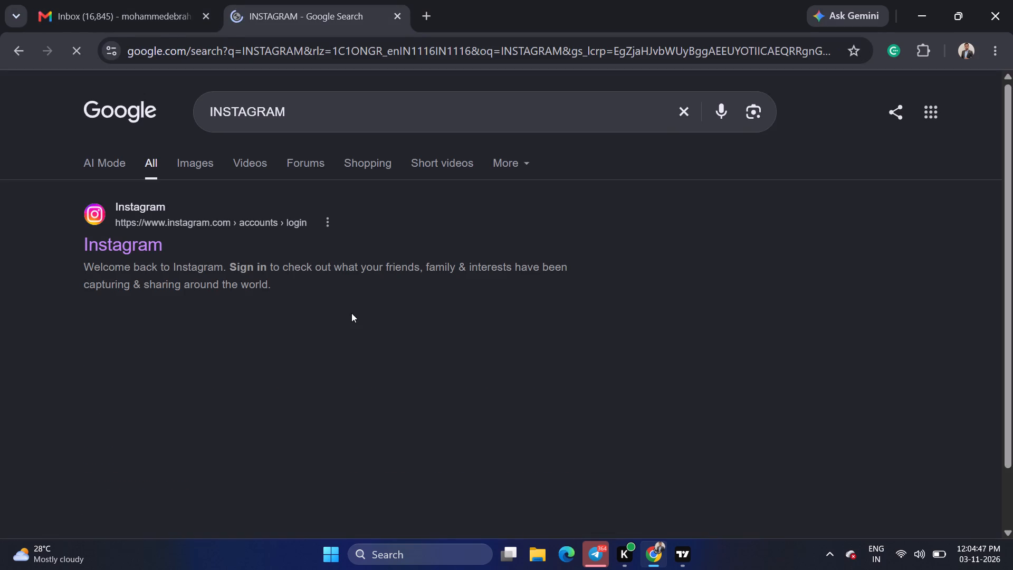
Open Instagram from the Google search results and browse the posts in the home feed.
left_click(141, 239)
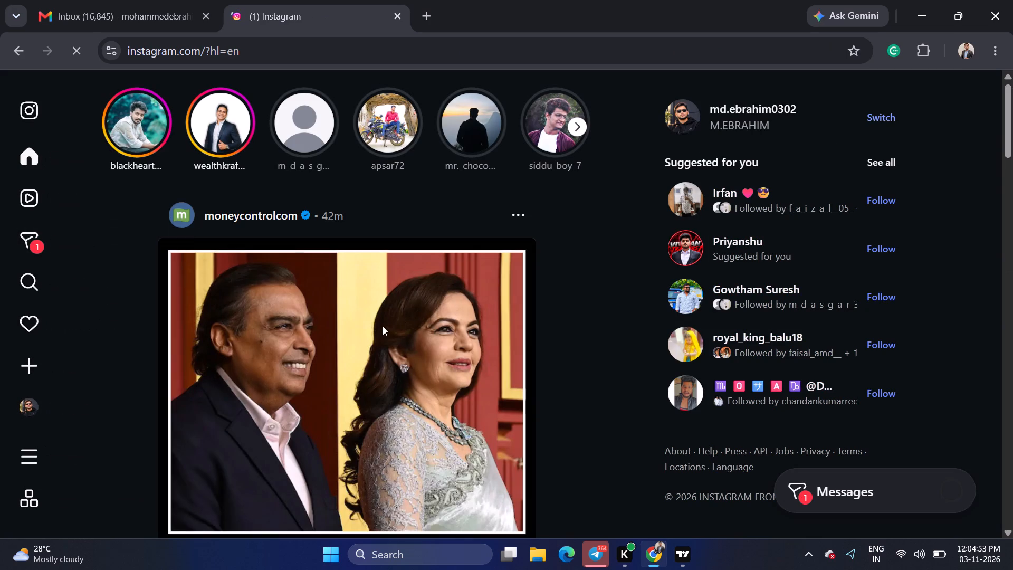
scroll(383, 326, "down", 2)
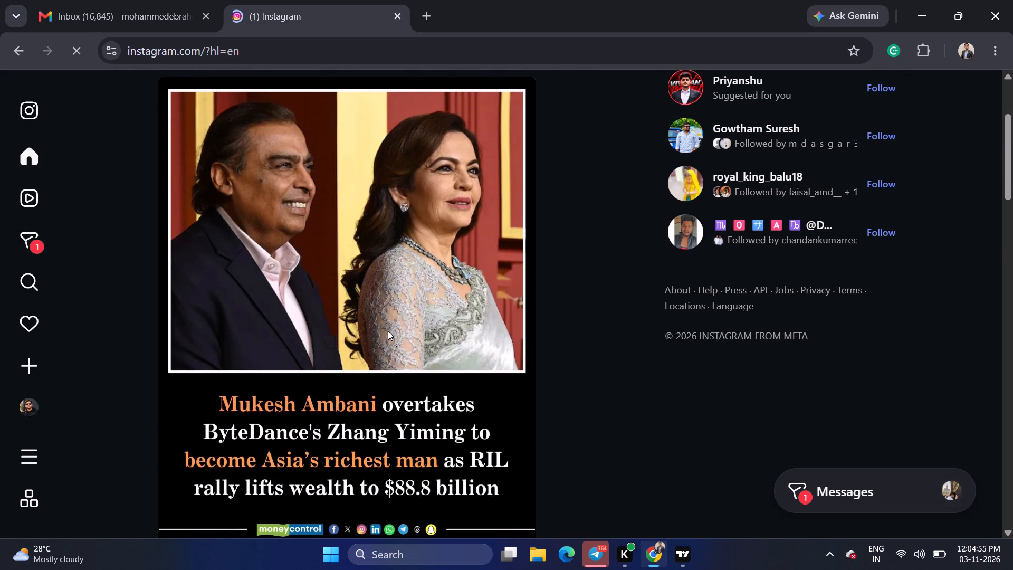
scroll(390, 335, "down", 13)
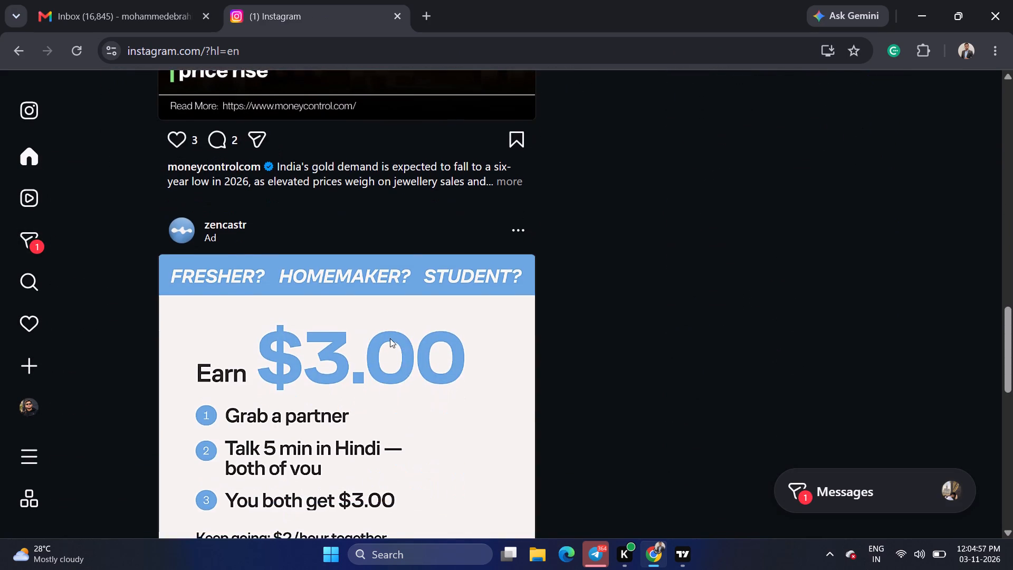
scroll(390, 338, "up", 6)
scroll(251, 335, "up", 6)
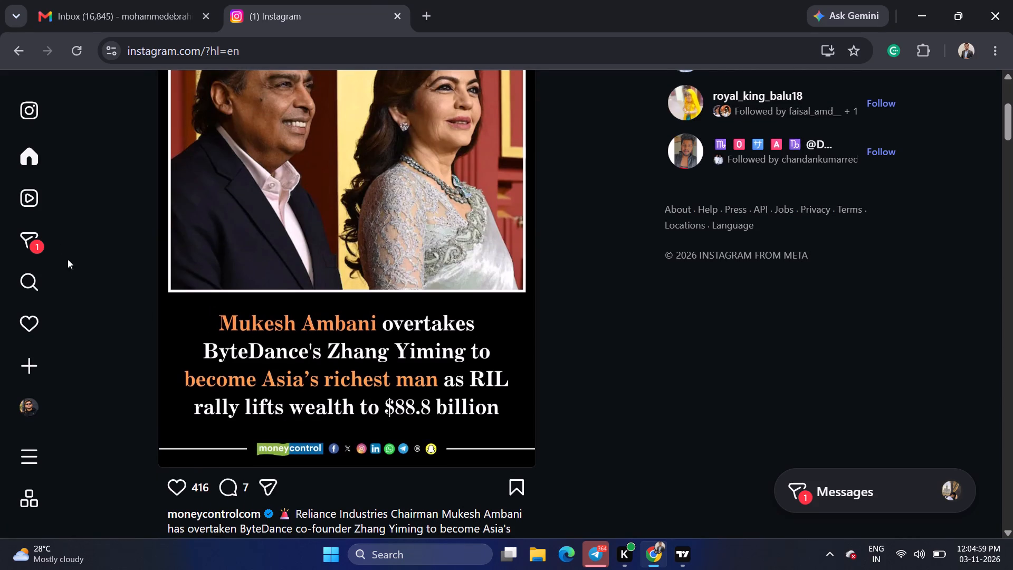
Go to the account's own profile and open the All posts collection among its saved items.
left_click(55, 423)
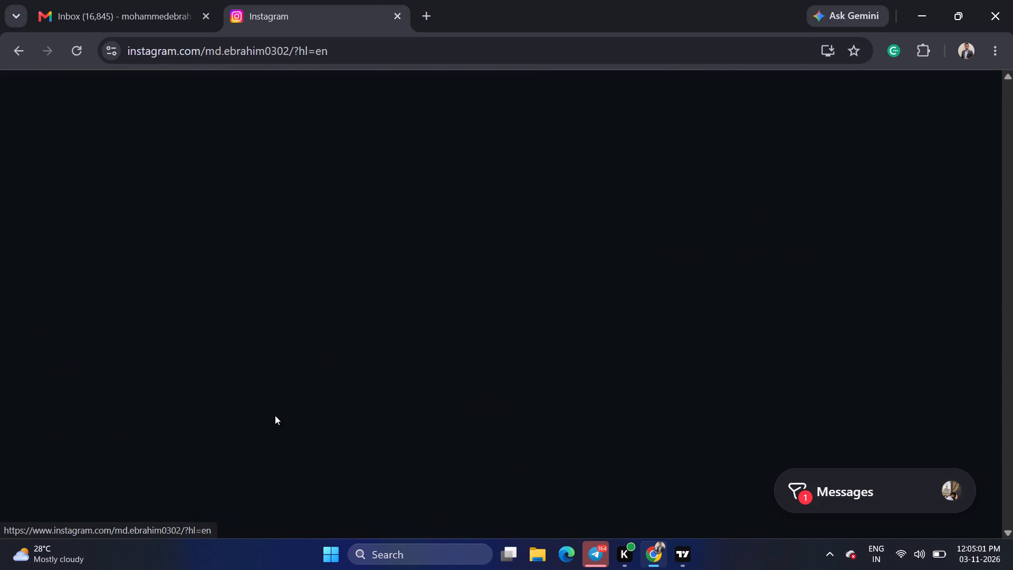
left_click(581, 460)
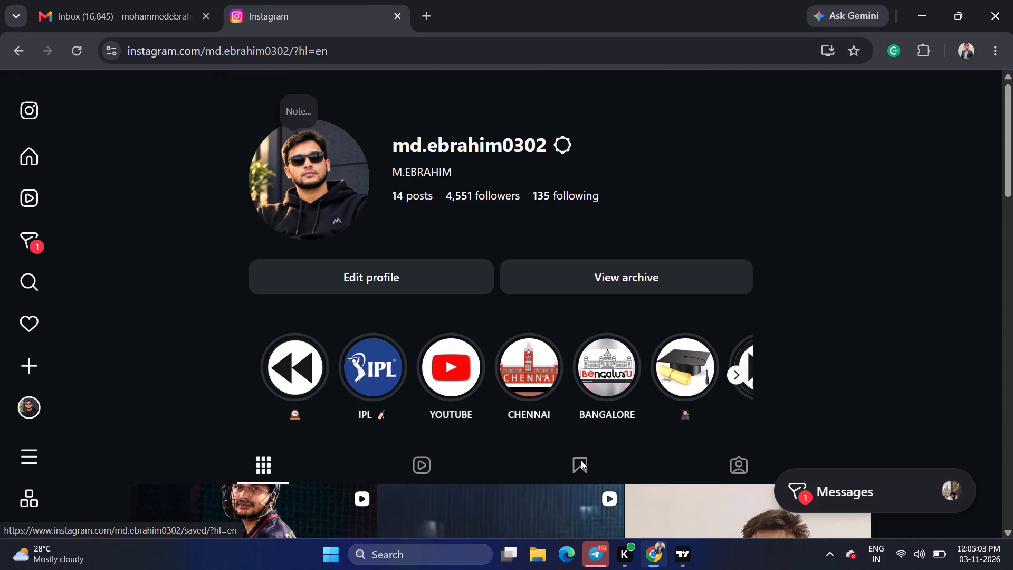
scroll(586, 307, "down", 3)
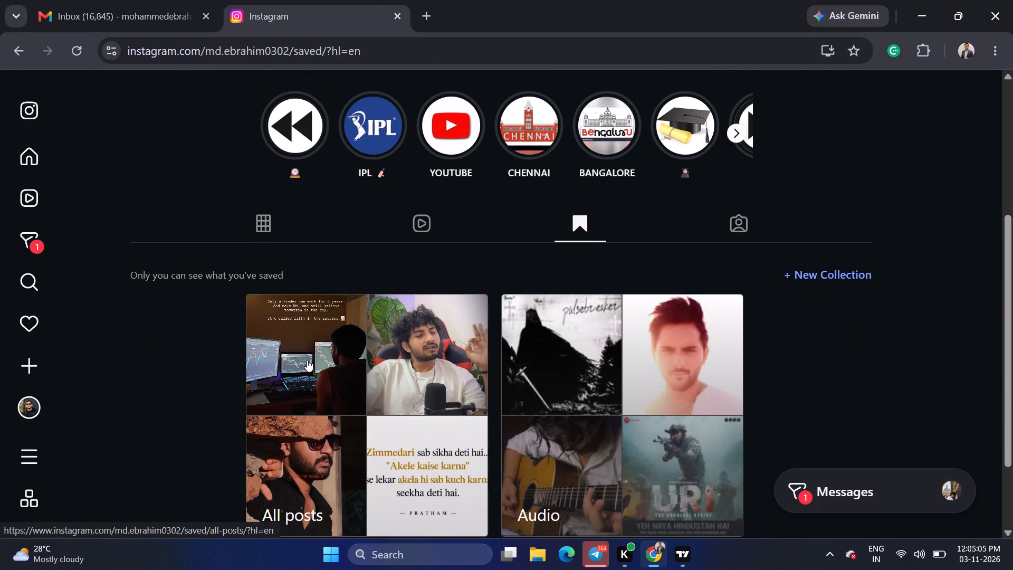
left_click(307, 360)
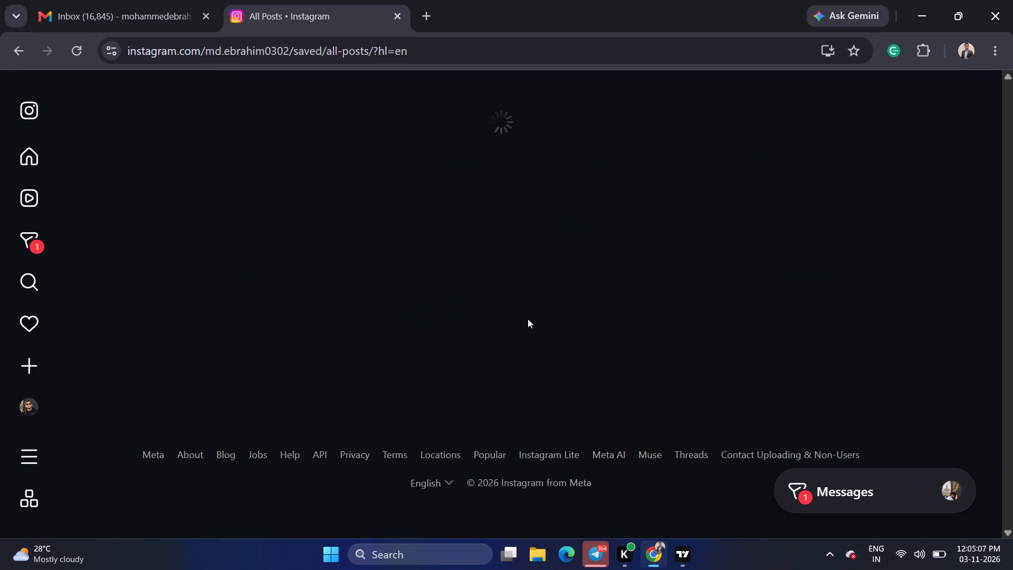
Play the saved blackmask_trader reel about faith in the process with sound, mute it again and close it.
left_click(319, 319)
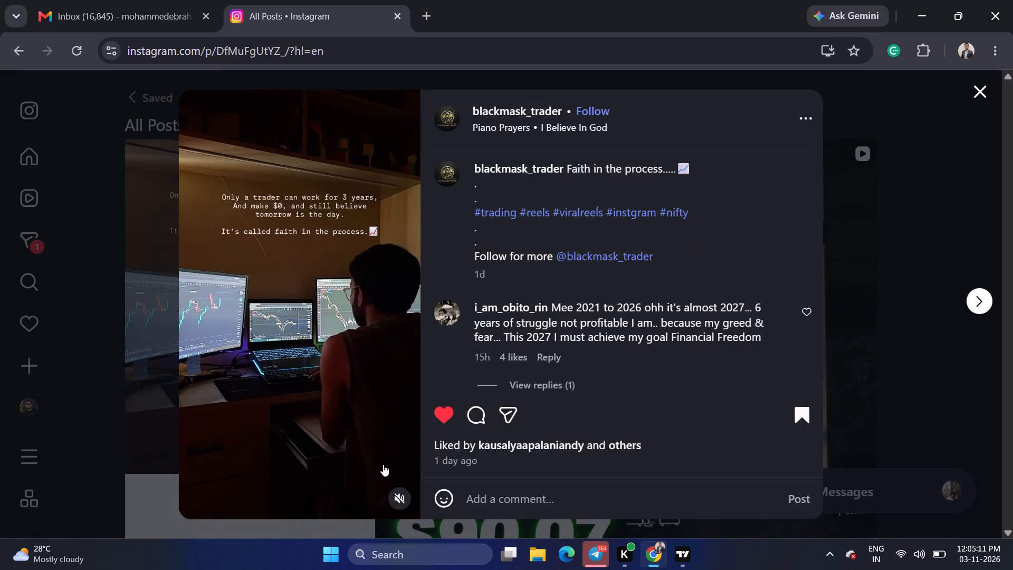
left_click(394, 497)
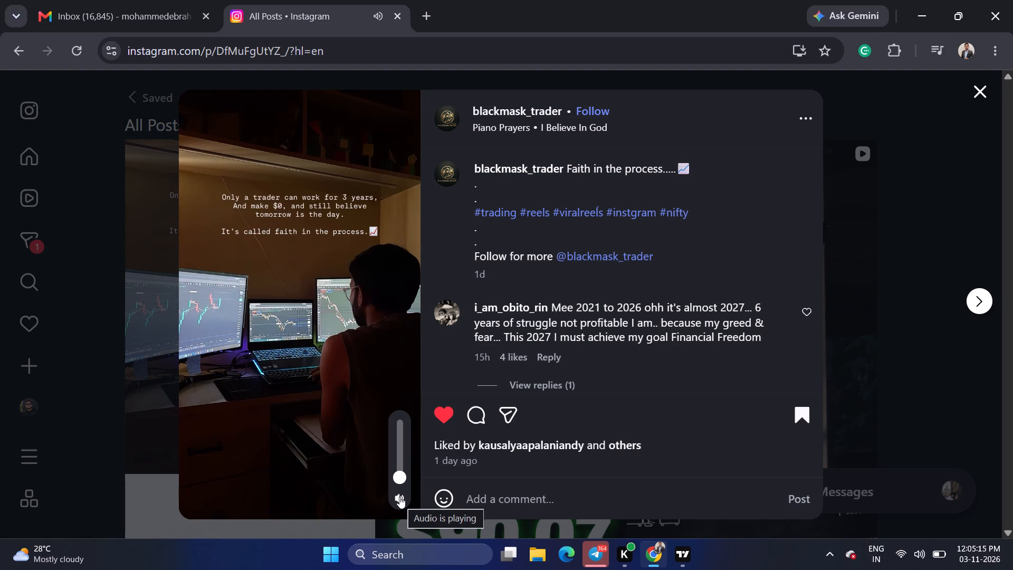
left_click(399, 497)
left_click(131, 400)
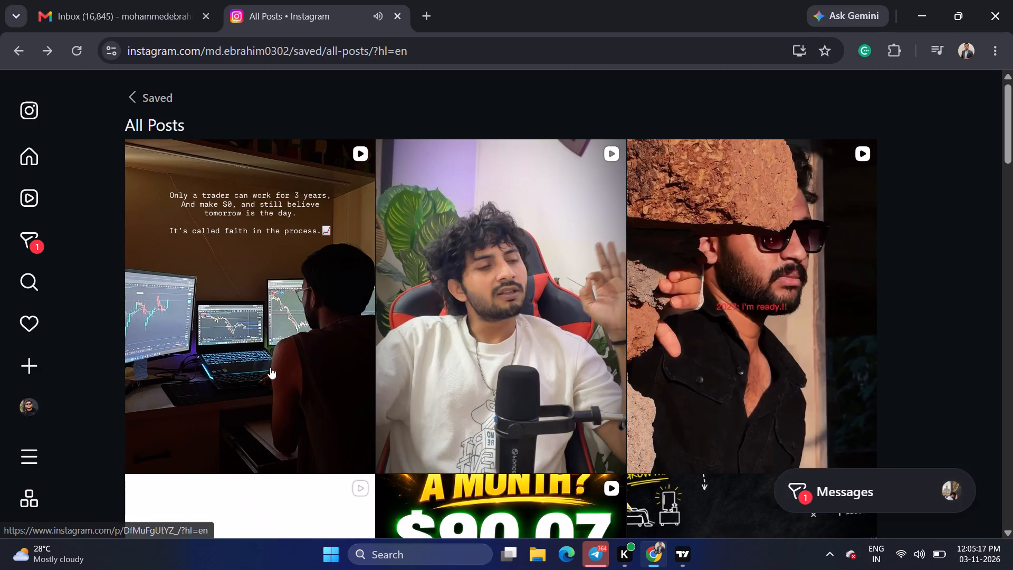
Open the saved "I am ready" reel with the man under the brick ledge and turn on its sound.
scroll(398, 287, "down", 1)
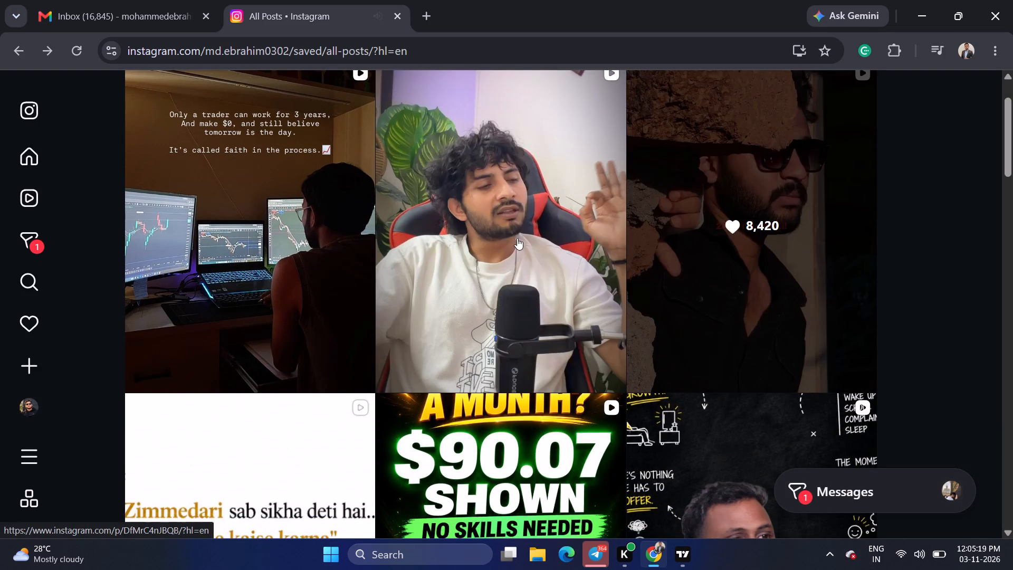
left_click(776, 239)
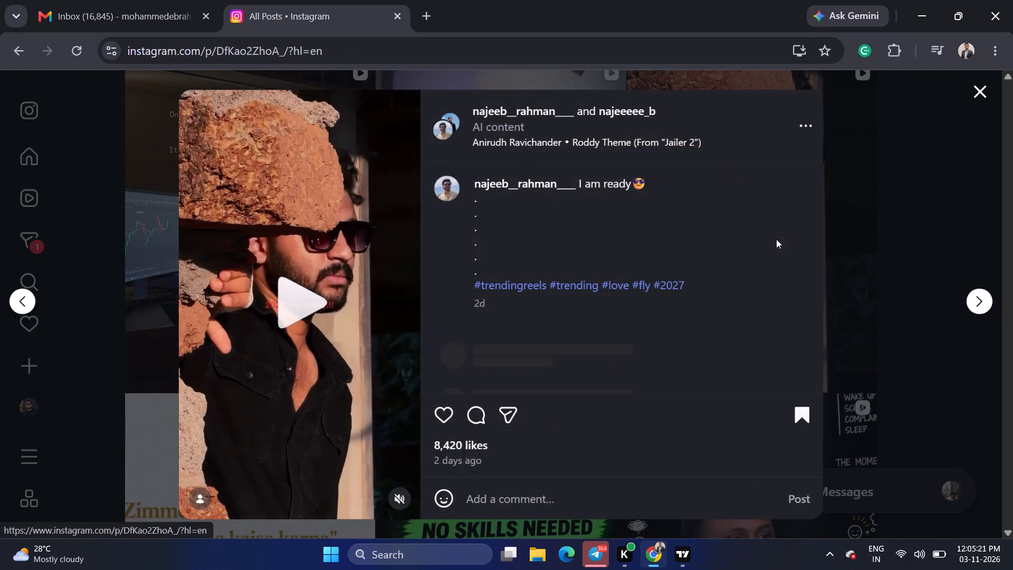
left_click(404, 490)
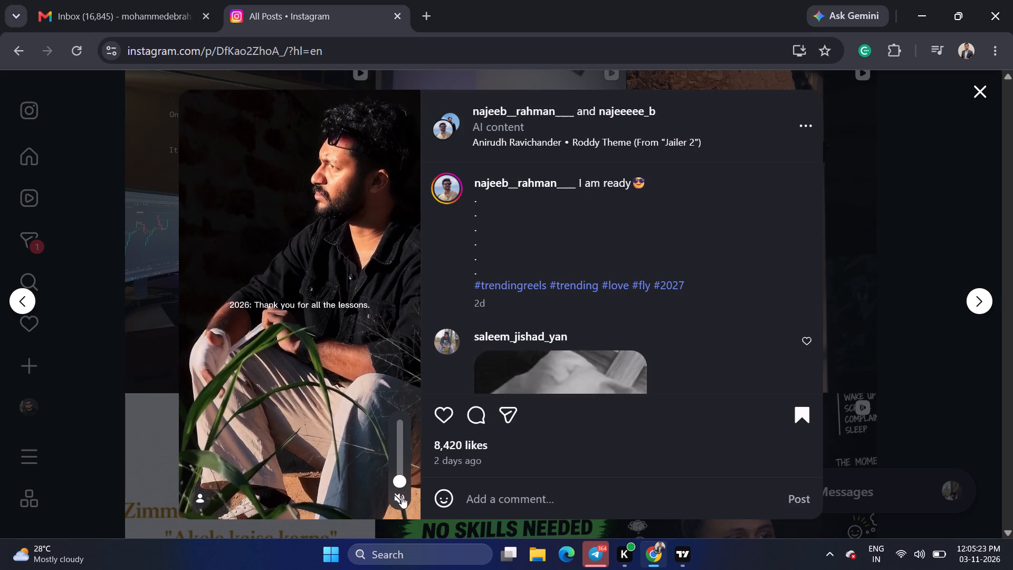
left_click(402, 497)
Watch the "I am ready" reel while varying its volume, leave the volume low, and close the reel.
left_click_drag(404, 453, 399, 471)
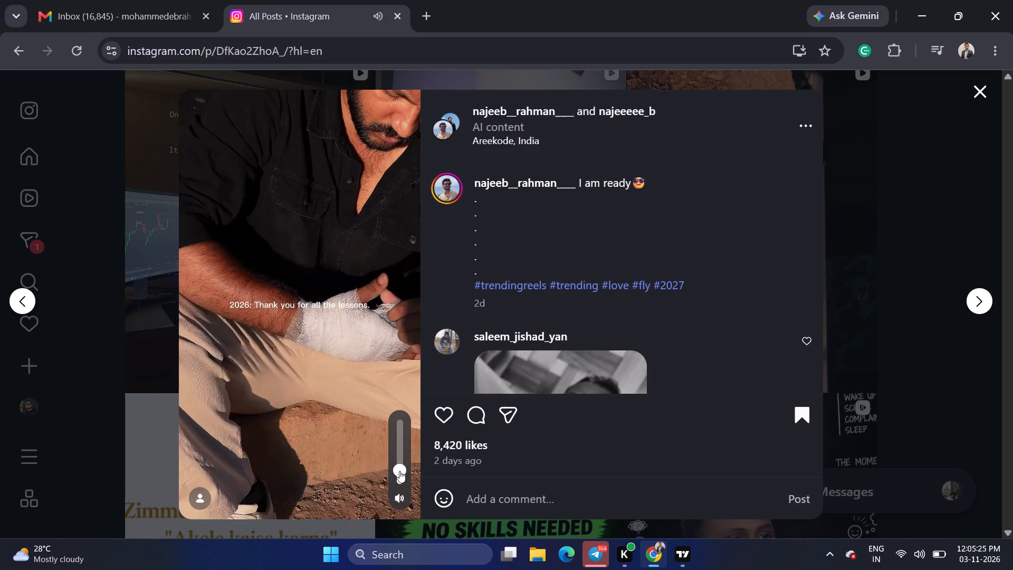
left_click_drag(399, 471, 396, 473)
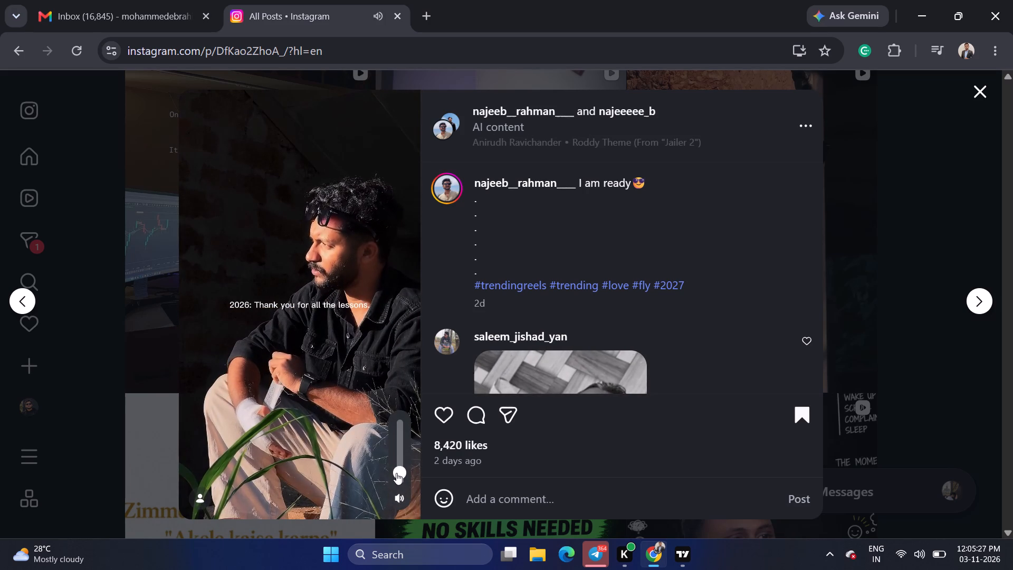
left_click_drag(396, 473, 397, 451)
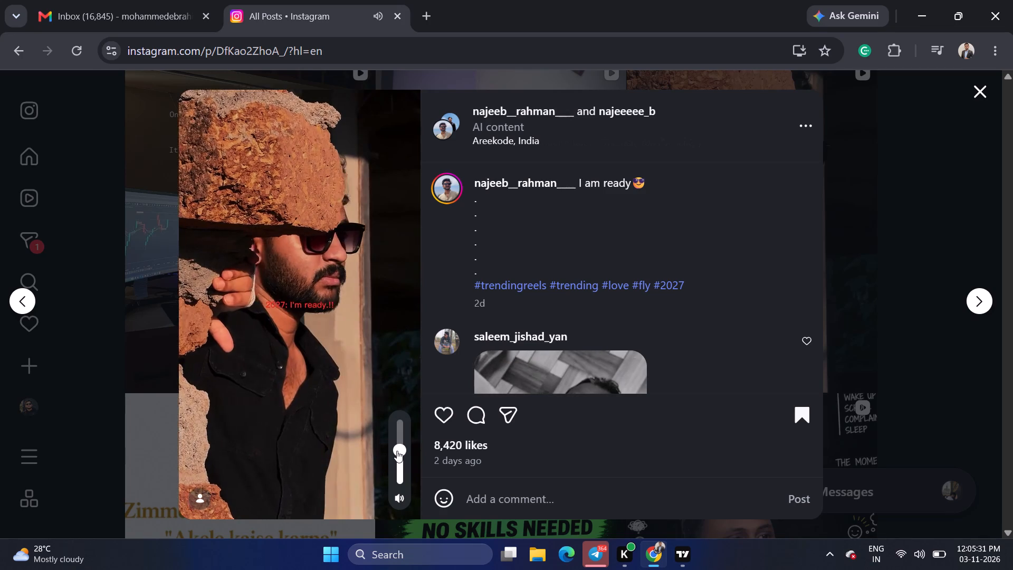
left_click_drag(397, 451, 396, 452)
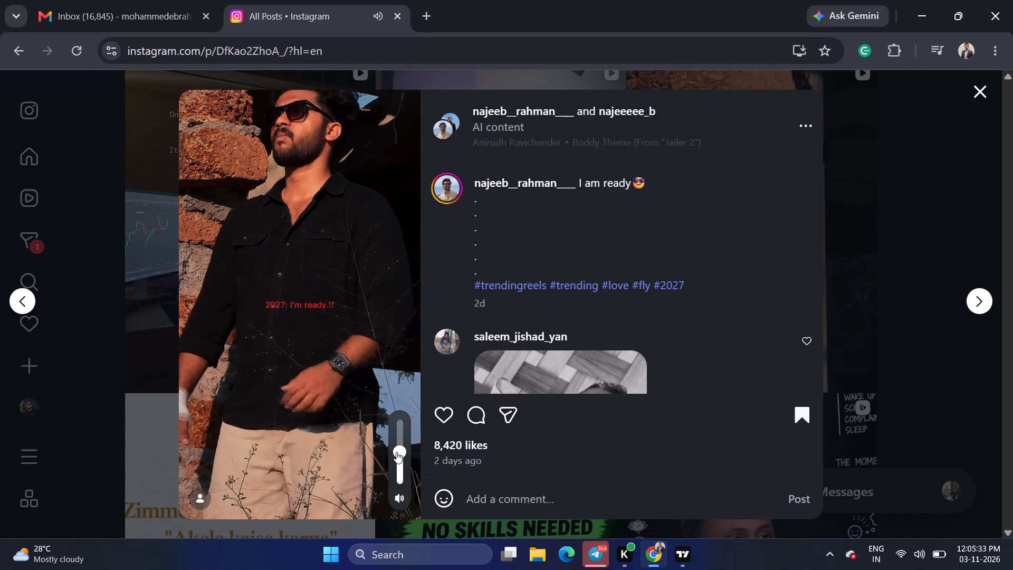
left_click_drag(396, 452, 395, 455)
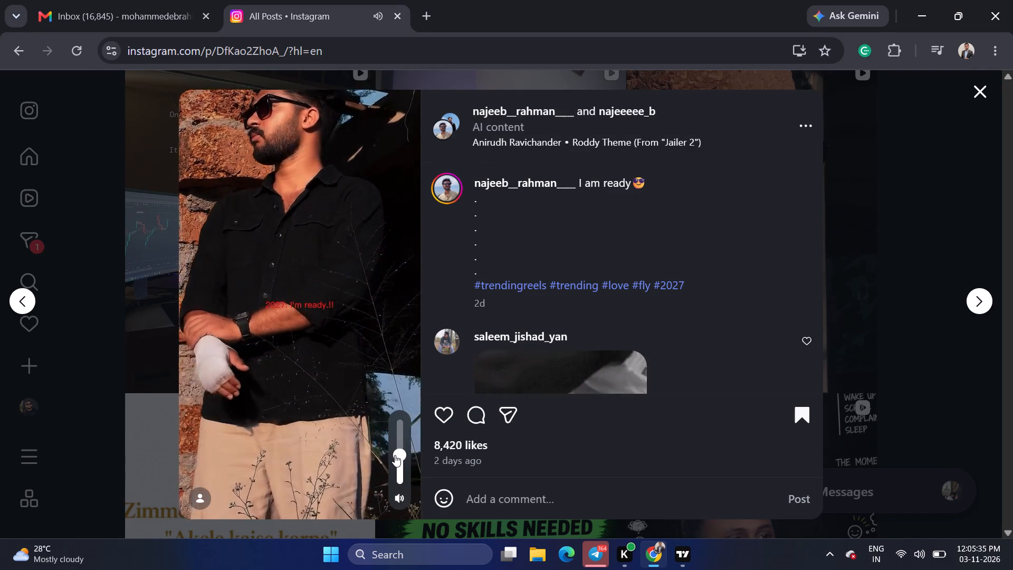
left_click_drag(395, 455, 394, 458)
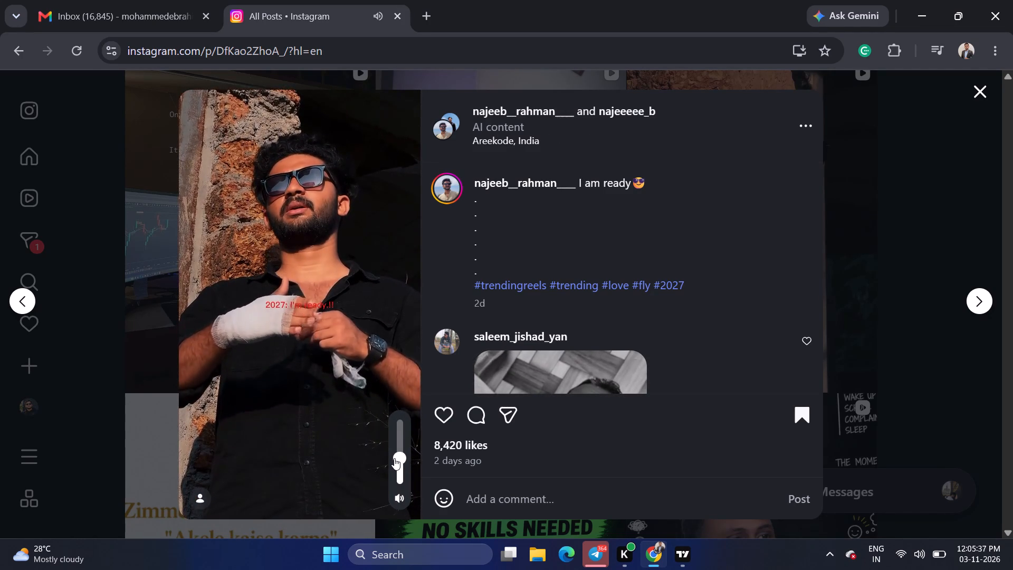
left_click_drag(394, 458, 394, 429)
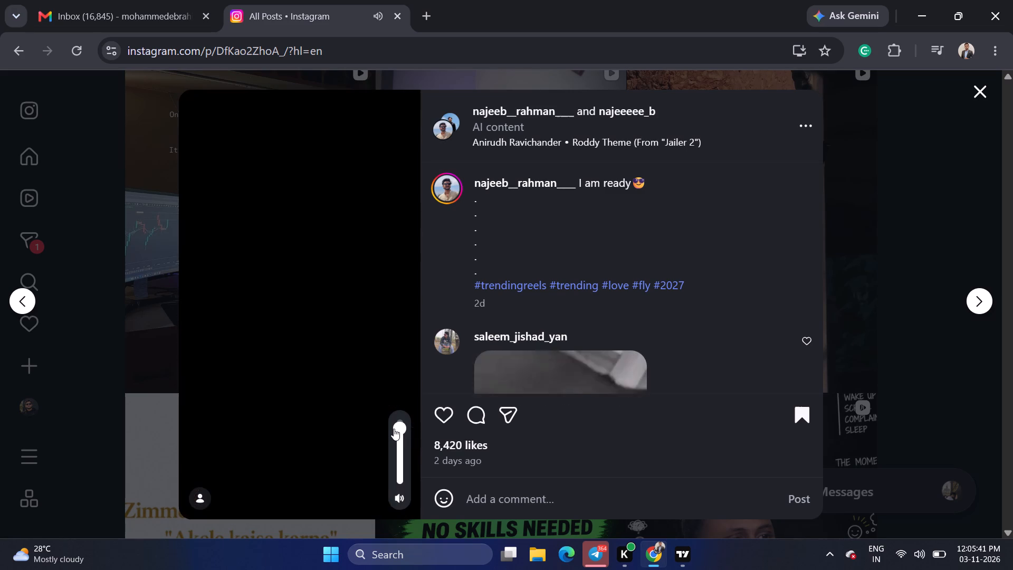
left_click_drag(394, 429, 389, 473)
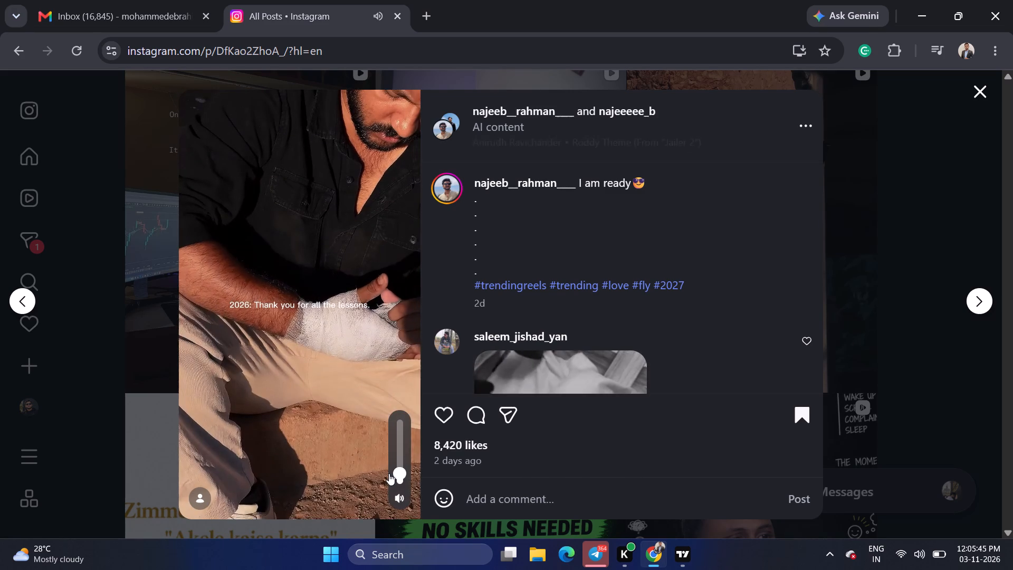
left_click_drag(389, 473, 391, 464)
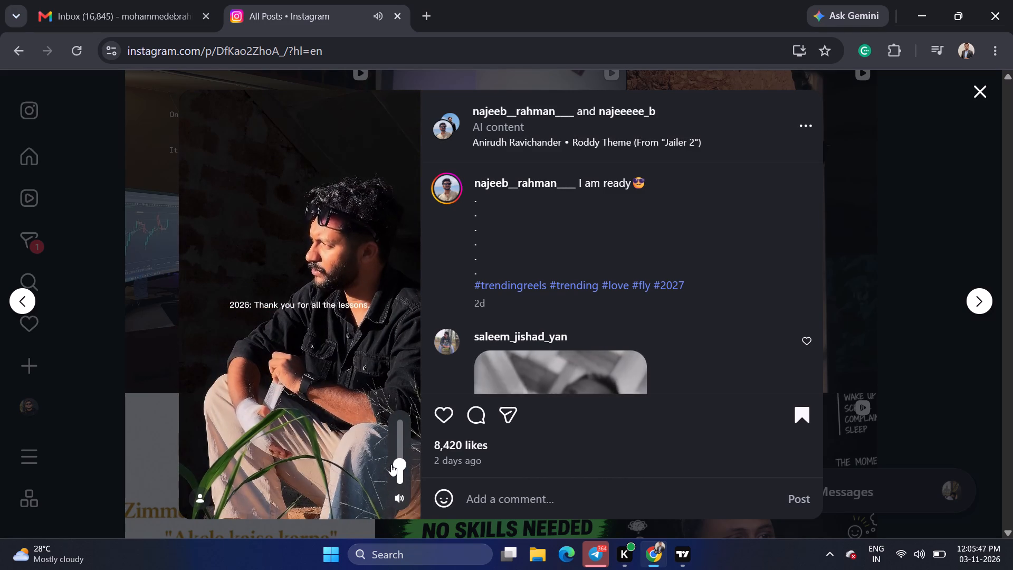
left_click_drag(391, 464, 390, 473)
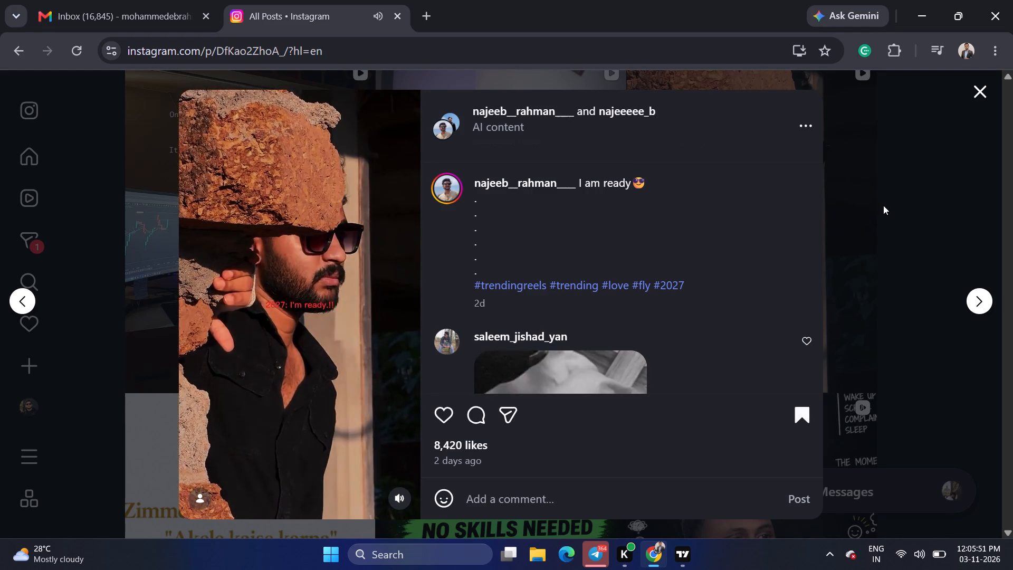
left_click(984, 85)
Look further down the saved All Posts grid for other reels.
scroll(604, 341, "down", 3)
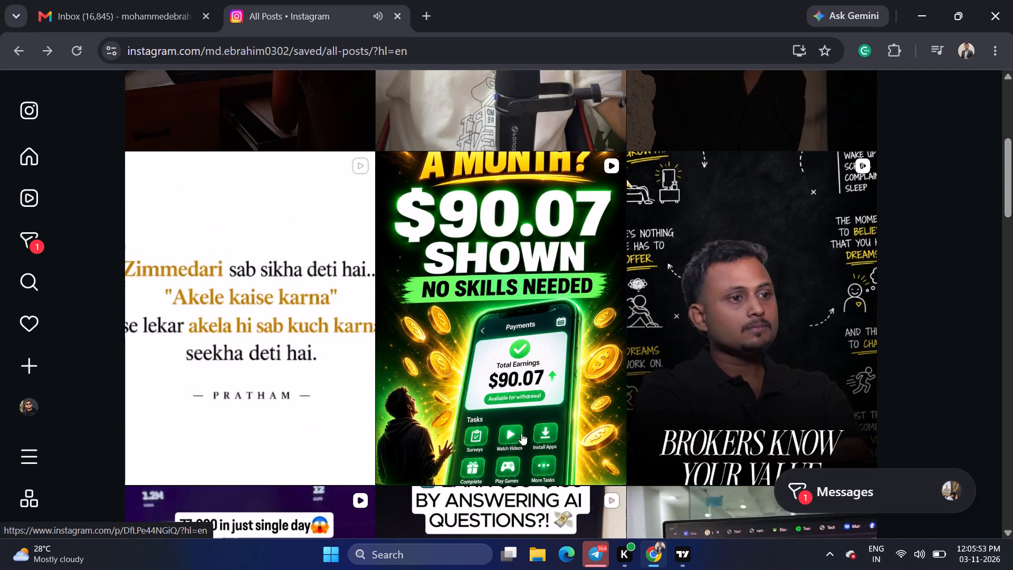
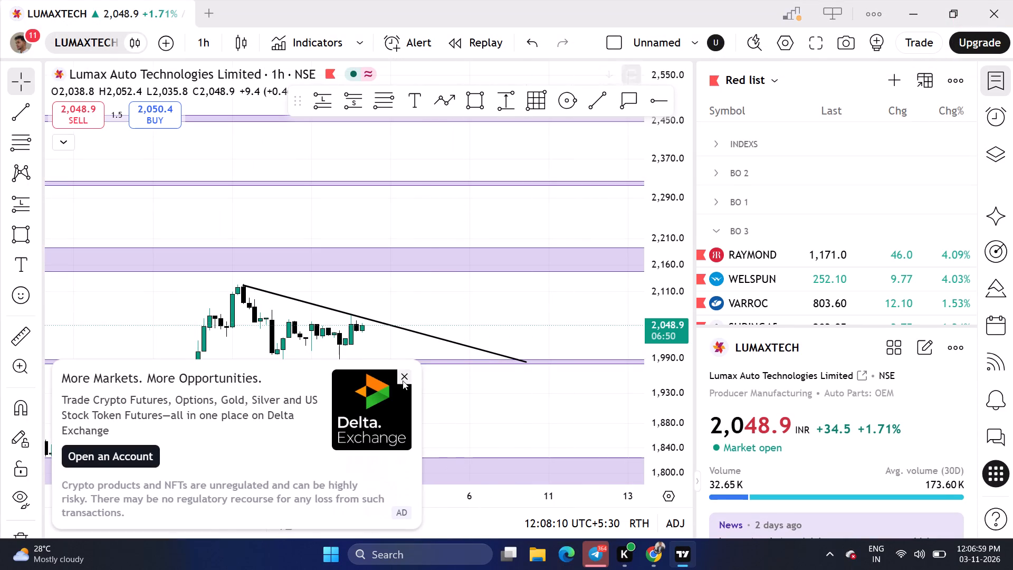
Collapse the BO 3 section of the Red list and check the stocks under BO 1 and BO 2, leaving only BO 1 expanded.
left_click(719, 226)
left_click(719, 208)
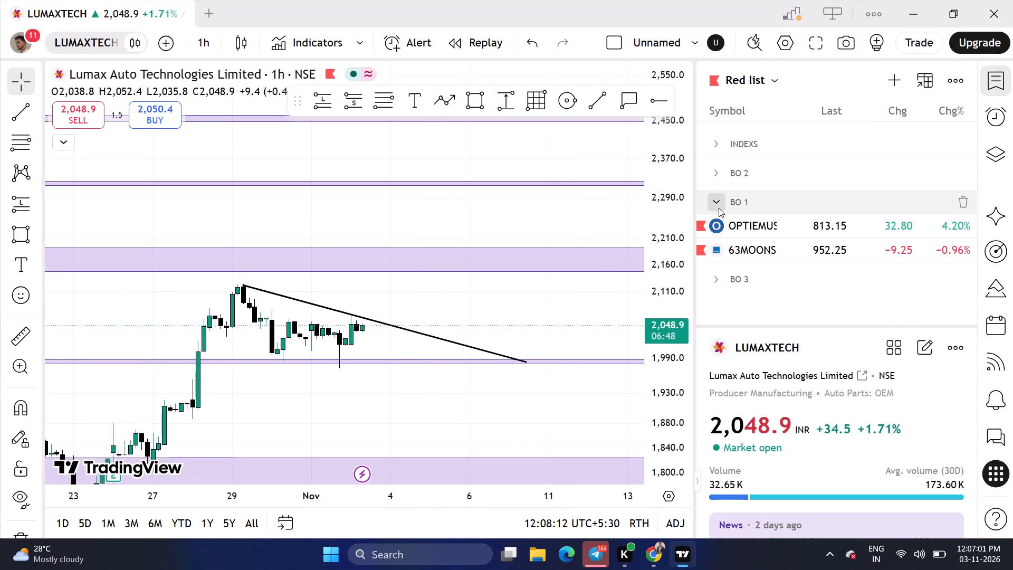
left_click(719, 208)
left_click(719, 175)
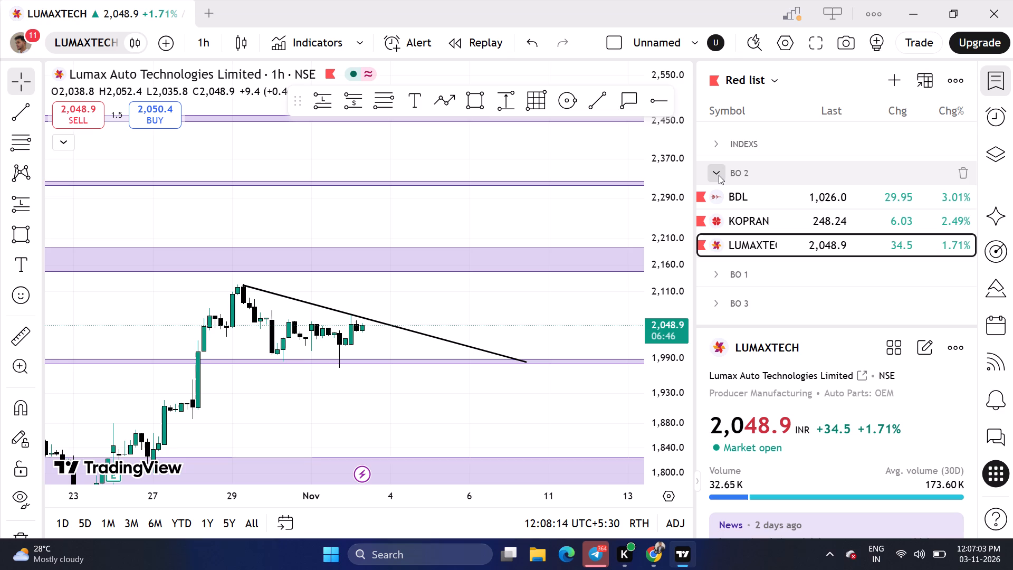
left_click(719, 175)
left_click(711, 207)
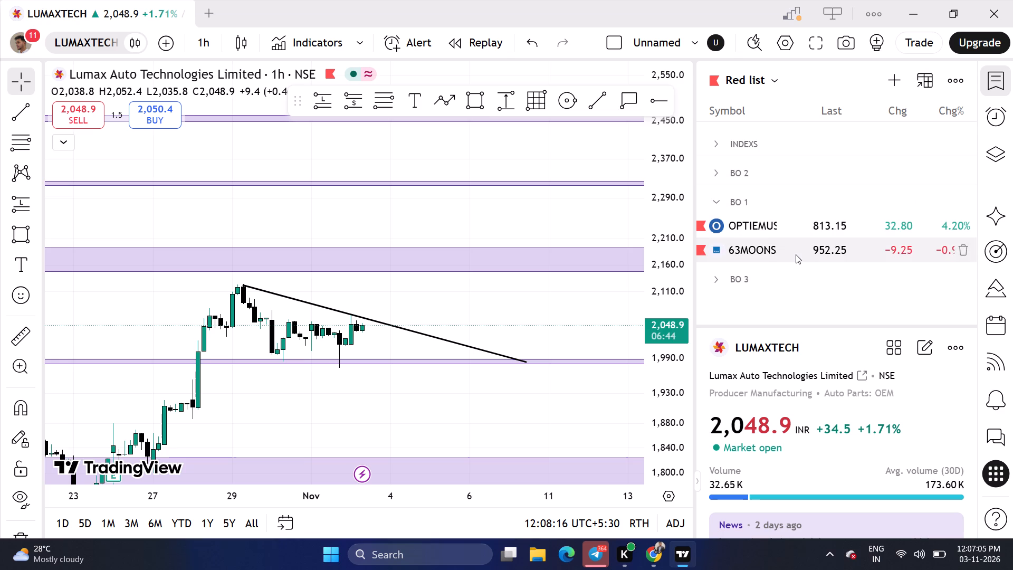
Open the 63MOONS chart from the BO 1 group and switch its interval to 1 day.
left_click(796, 254)
scroll(568, 380, "down", 7)
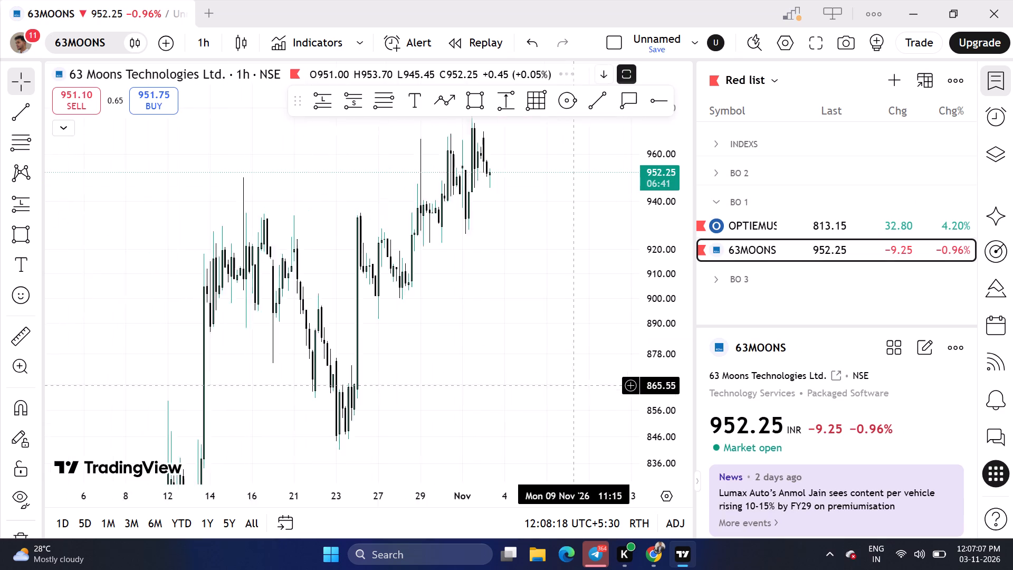
scroll(654, 369, "down", 6)
scroll(530, 376, "up", 5)
left_click(205, 53)
scroll(321, 396, "down", 5)
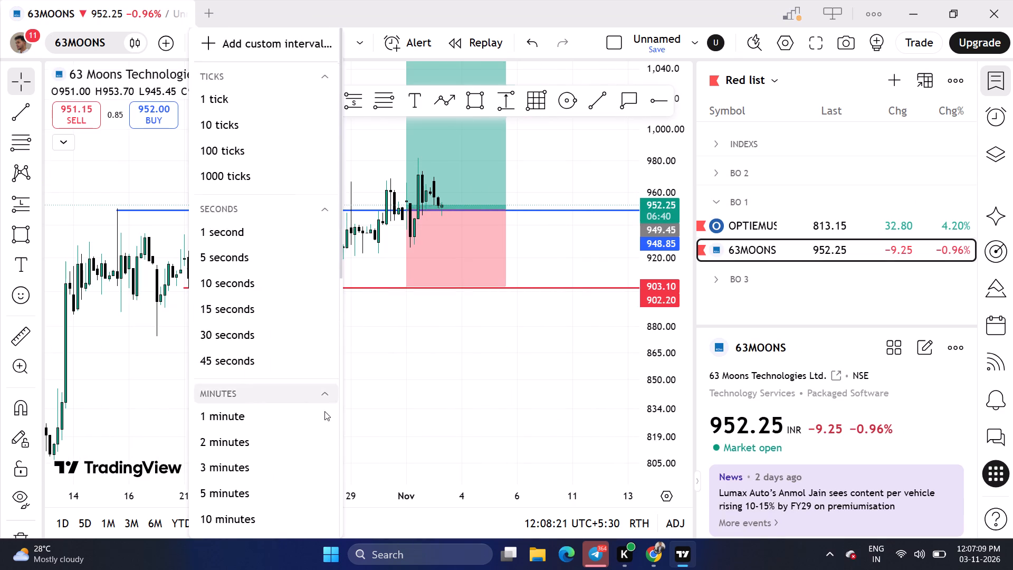
left_click(246, 403)
left_click(206, 26)
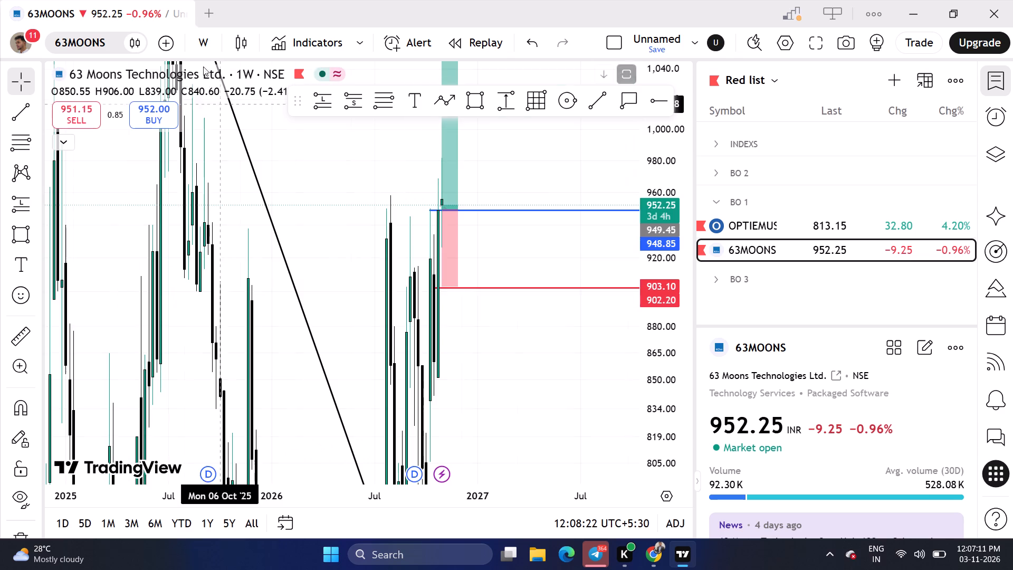
left_click(236, 43)
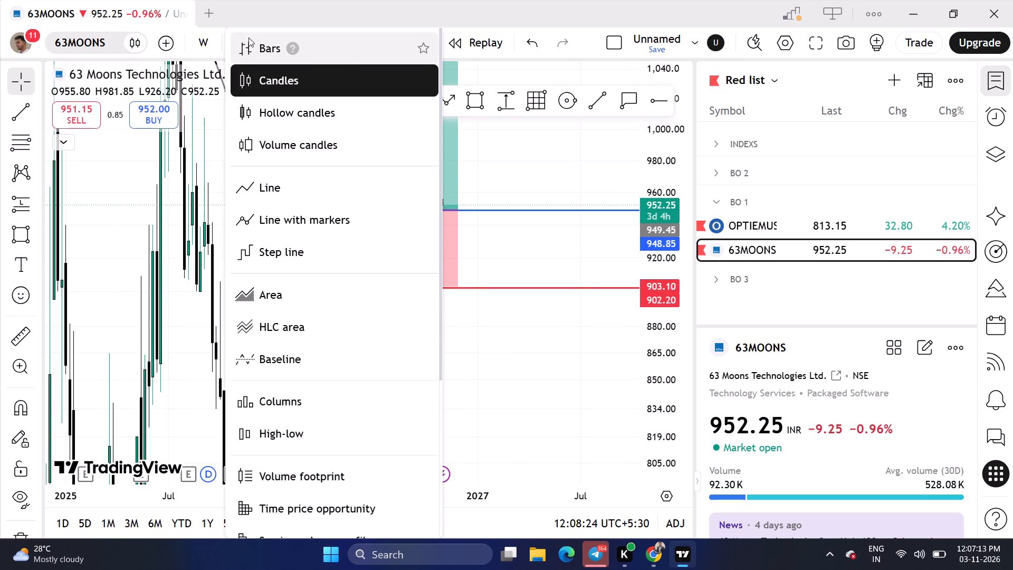
left_click(204, 37)
scroll(206, 116, "down", 6)
left_click(212, 299)
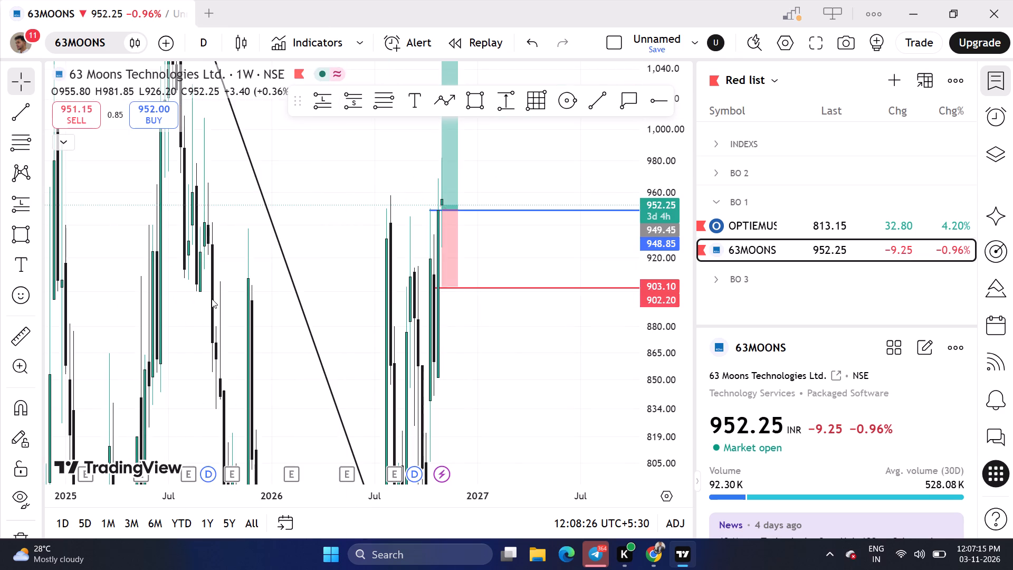
Shorten the 63MOONS long position by pulling its end date back to about 25 Nov '26.
scroll(649, 347, "down", 8)
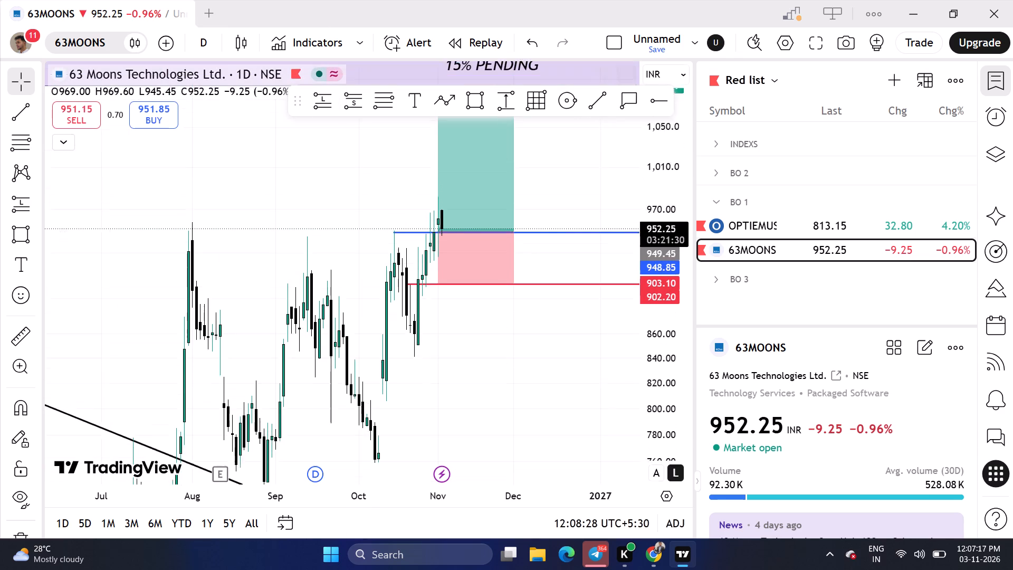
scroll(472, 389, "up", 7)
left_click_drag(363, 355, 684, 432)
scroll(604, 440, "up", 4)
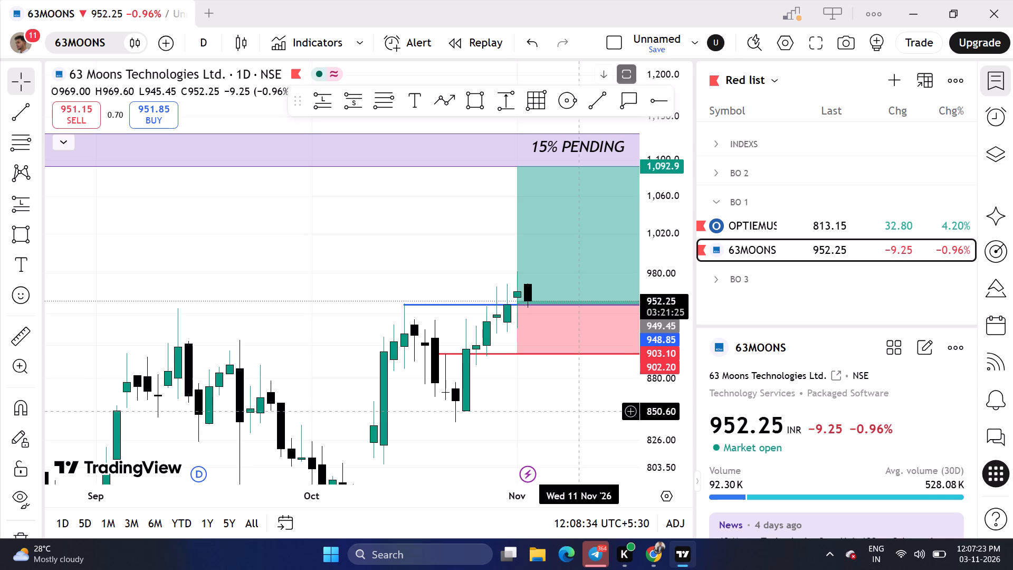
scroll(576, 411, "up", 1)
left_click_drag(576, 406, 421, 396)
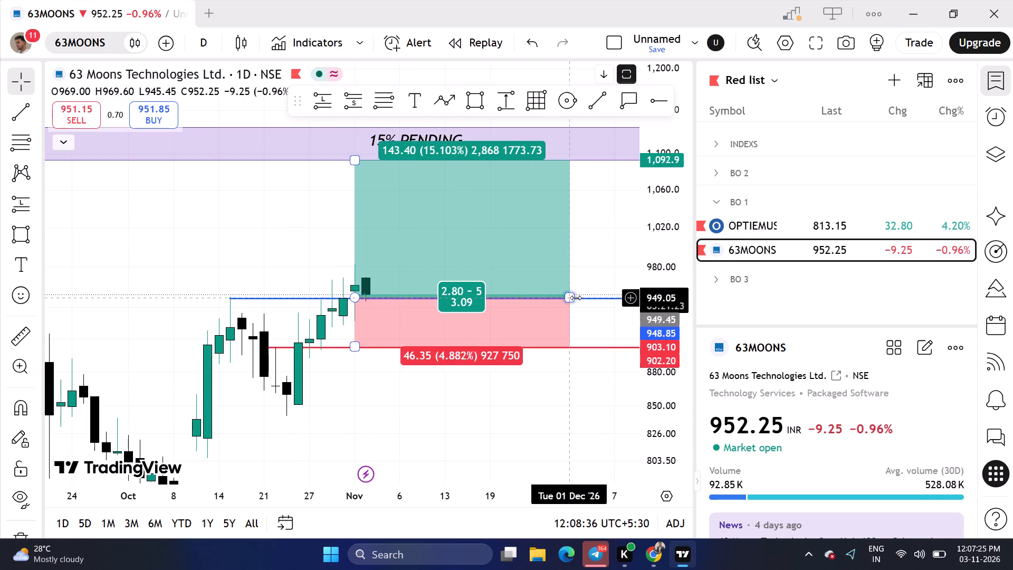
left_click(576, 297)
left_click_drag(572, 298, 522, 310)
left_click(528, 383)
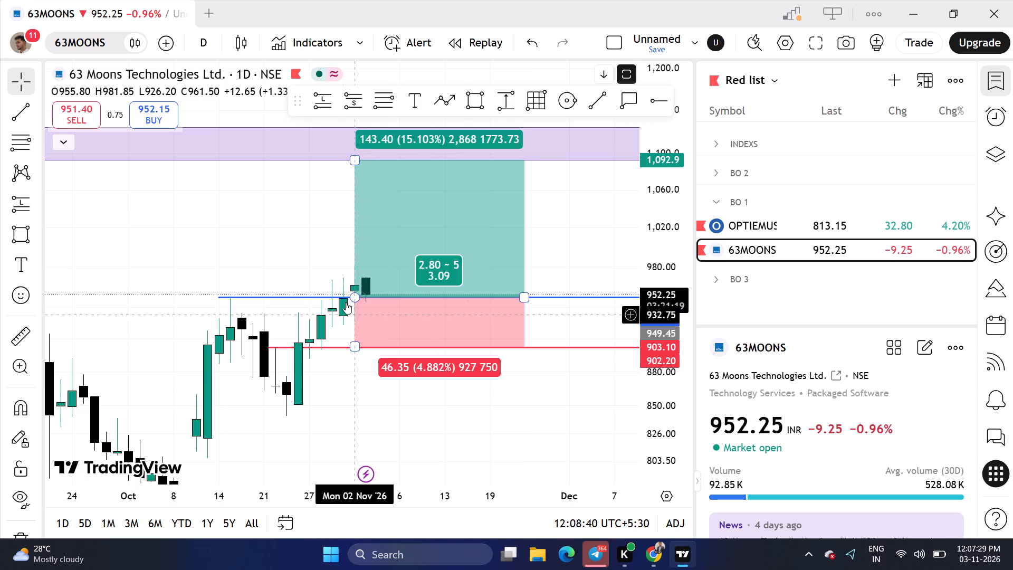
Move the long position's start back to about 29 Oct '26, with its entry at 949.80.
left_click_drag(354, 299, 331, 298)
left_click(415, 379)
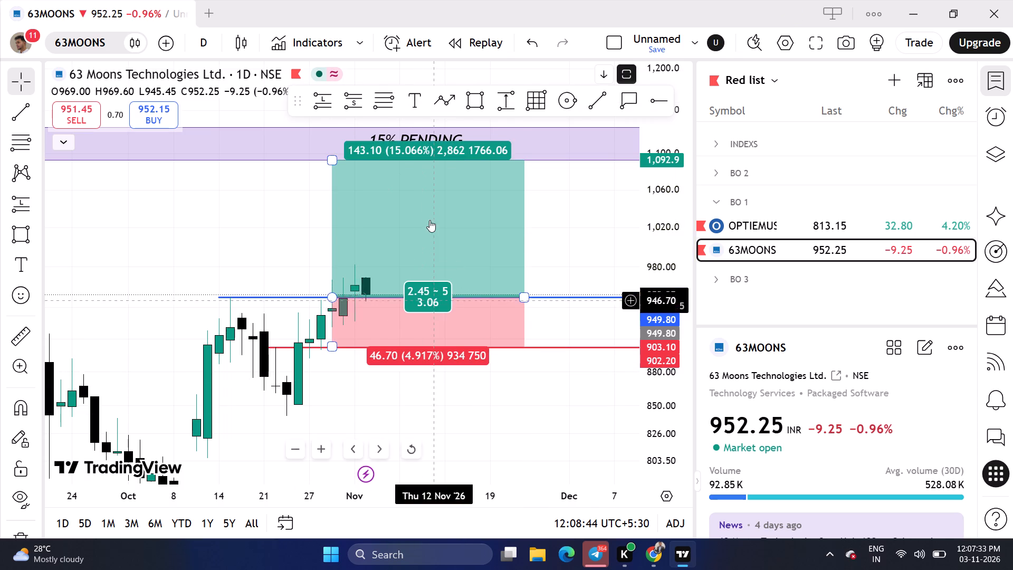
Nudge the "15% PENDING" text slightly later, keeping it midway inside the purple zone above the long position.
left_click(414, 145)
left_click(535, 401)
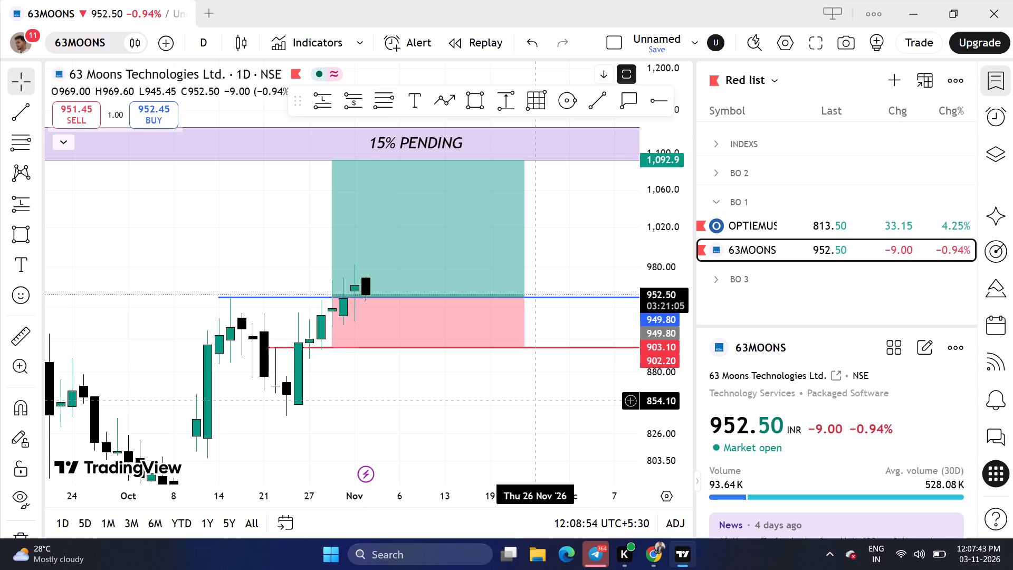
scroll(670, 389, "up", 3)
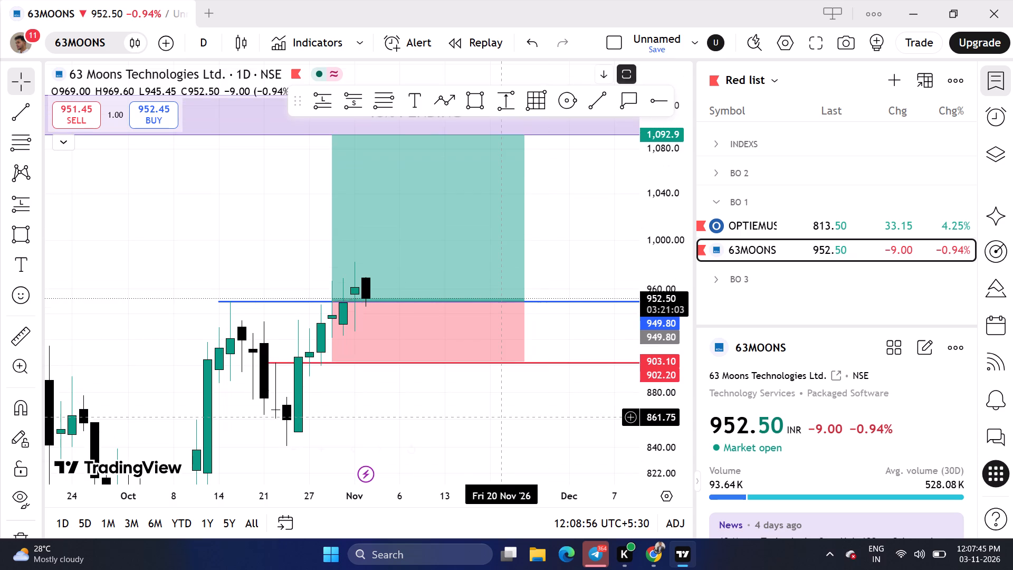
scroll(499, 417, "up", 1)
left_click_drag(510, 401, 519, 467)
left_click_drag(403, 169, 408, 172)
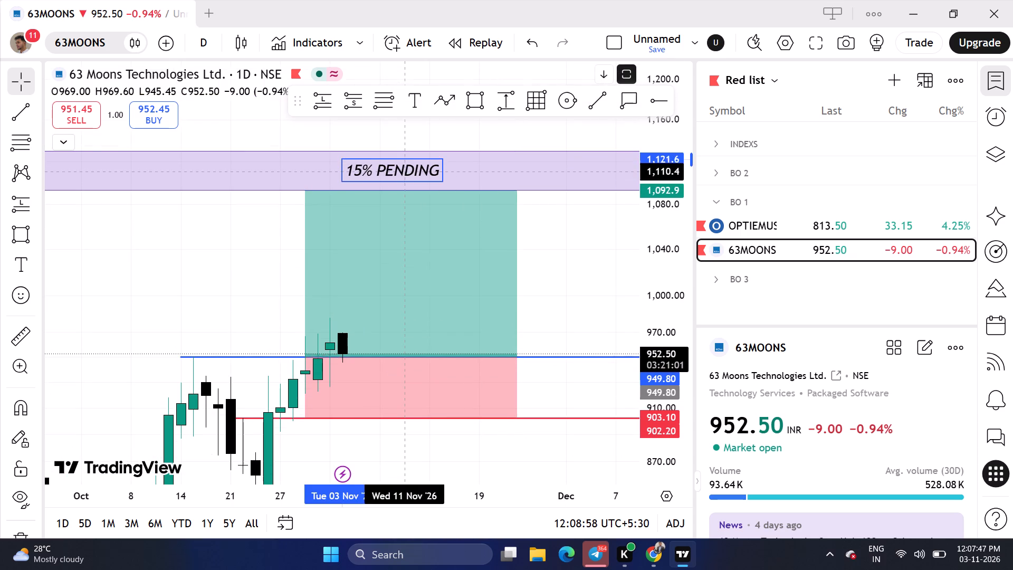
left_click_drag(408, 172, 422, 175)
left_click(567, 276)
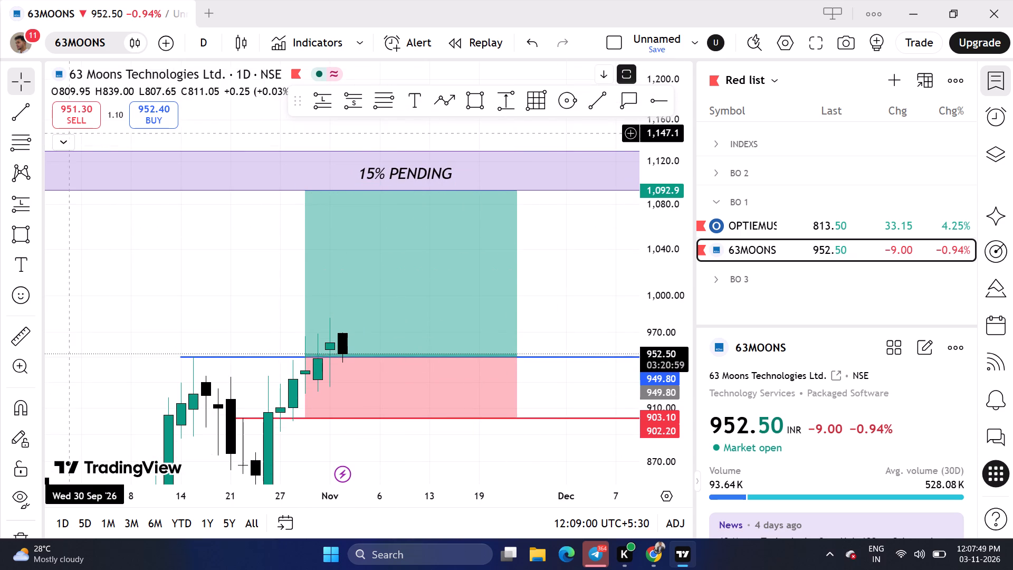
Expand the indicator legend and toggle the EMA 15 indicator's visibility, leaving it hidden.
left_click(68, 144)
left_click(122, 139)
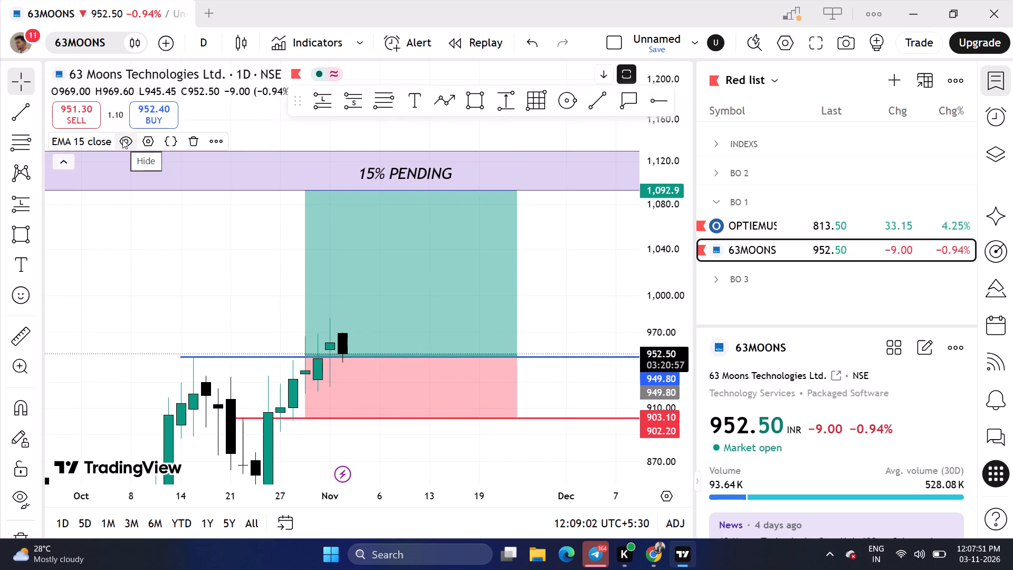
left_click(122, 139)
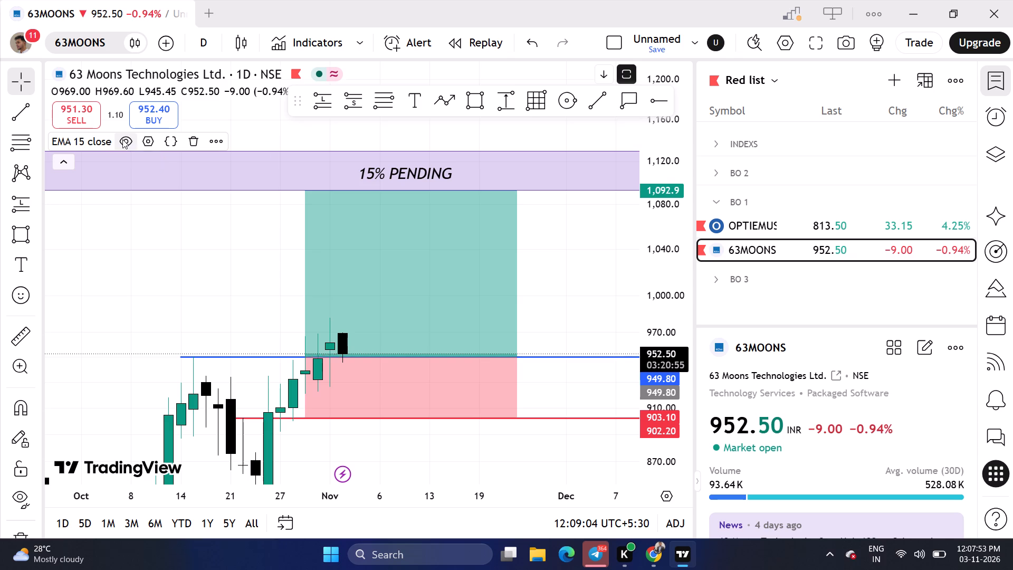
Collapse the BO 1 group, check the BO 2 group, and open the NIFTY chart from the INDEXS group.
left_click(721, 202)
left_click(715, 176)
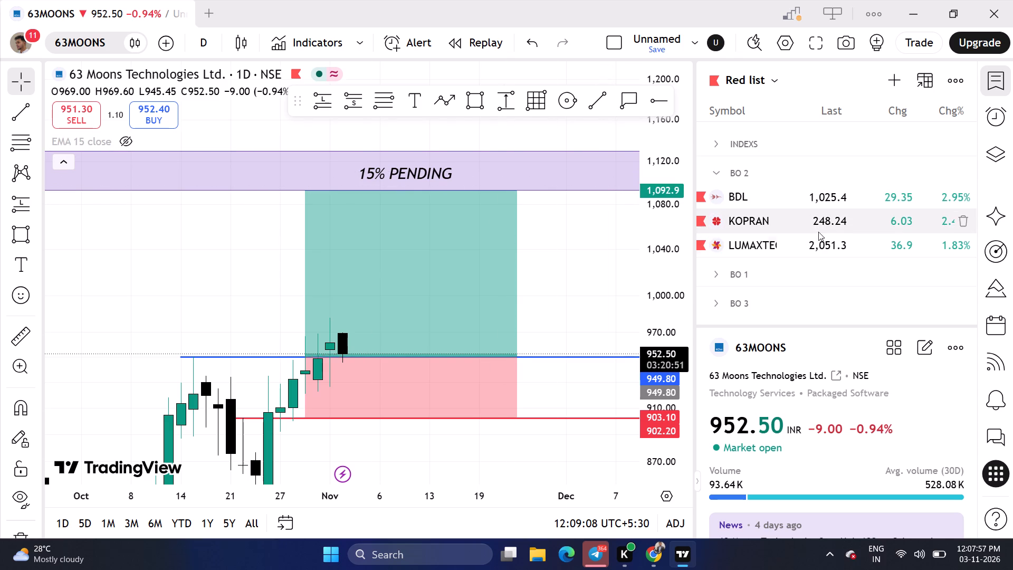
left_click(718, 174)
left_click(717, 141)
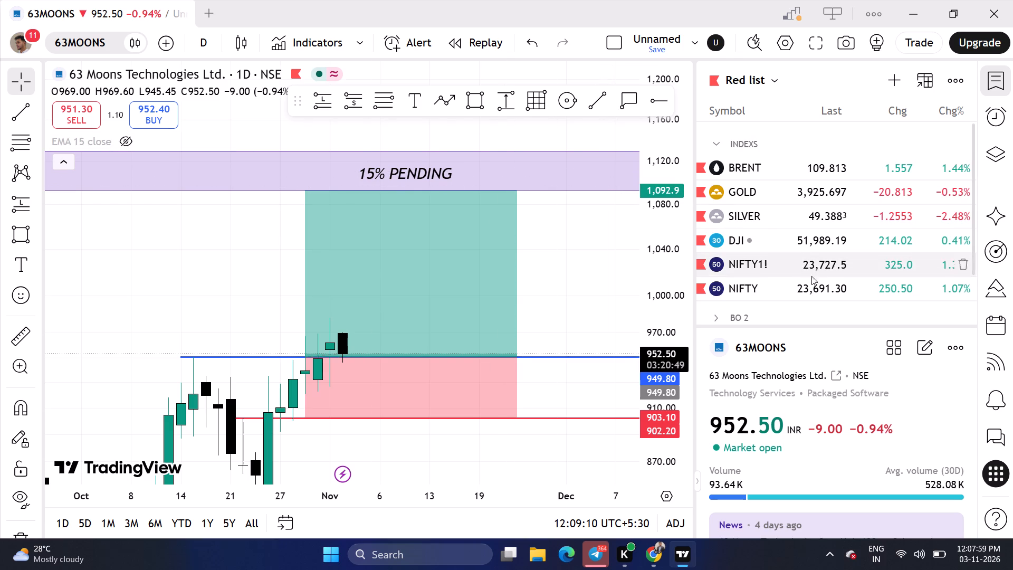
left_click(813, 291)
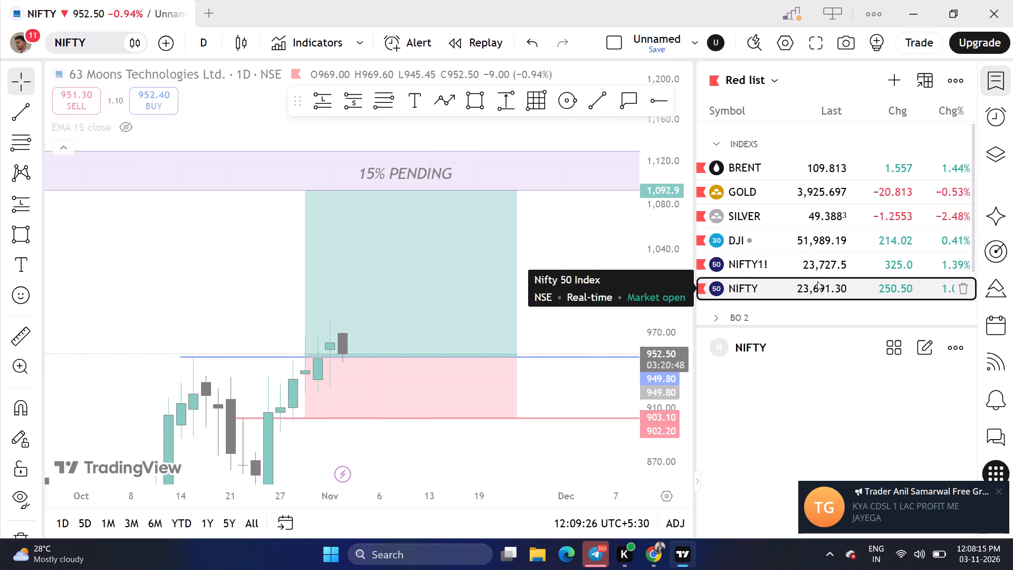
Examine the NIFTY daily price action since August against the purple zones above and below the current price.
scroll(702, 248, "down", 12)
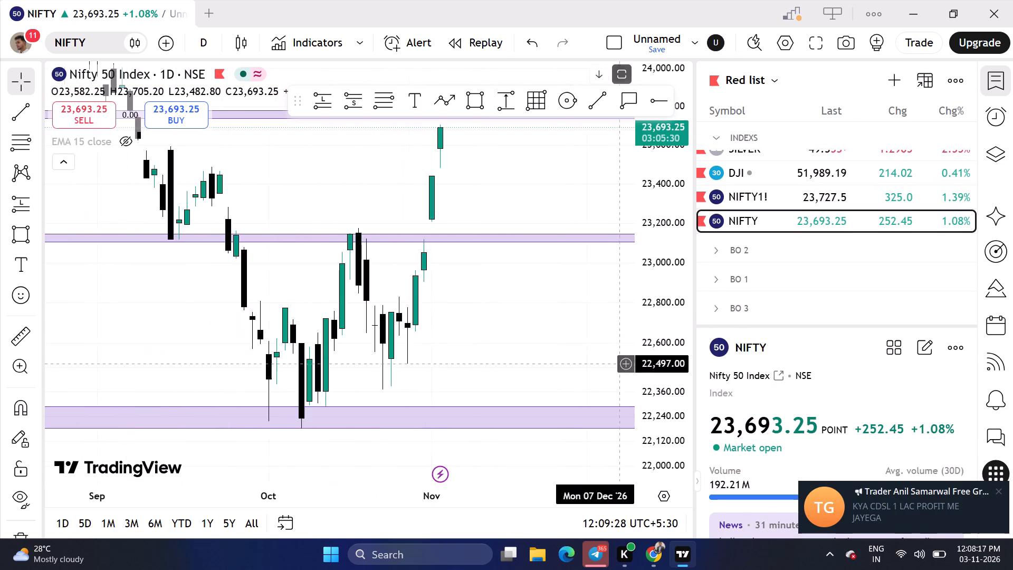
scroll(557, 351, "down", 4)
scroll(675, 335, "down", 6)
scroll(550, 333, "up", 2)
left_click_drag(563, 321, 566, 370)
scroll(566, 357, "down", 6)
scroll(675, 327, "down", 3)
scroll(540, 351, "up", 7)
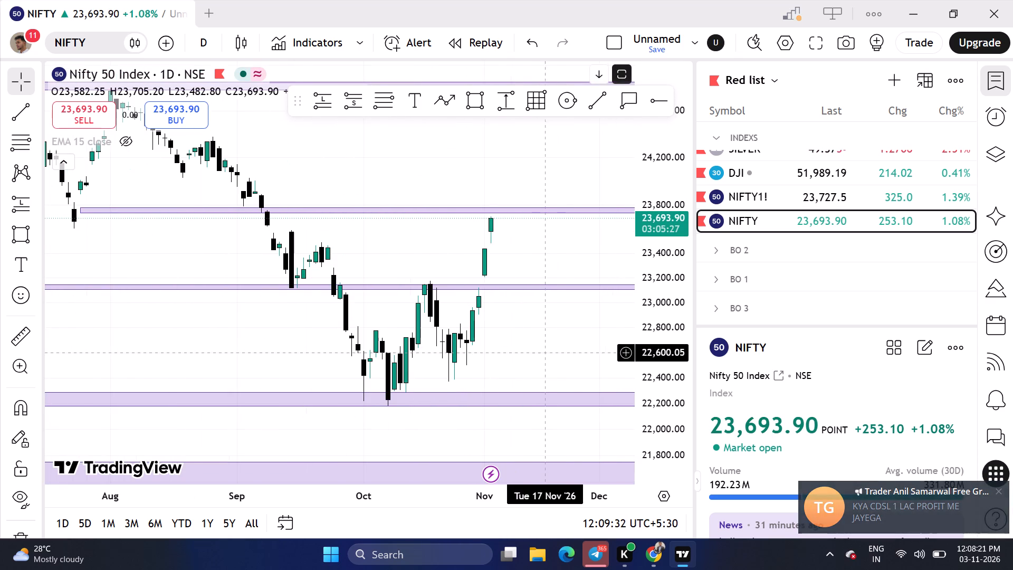
scroll(556, 353, "up", 3)
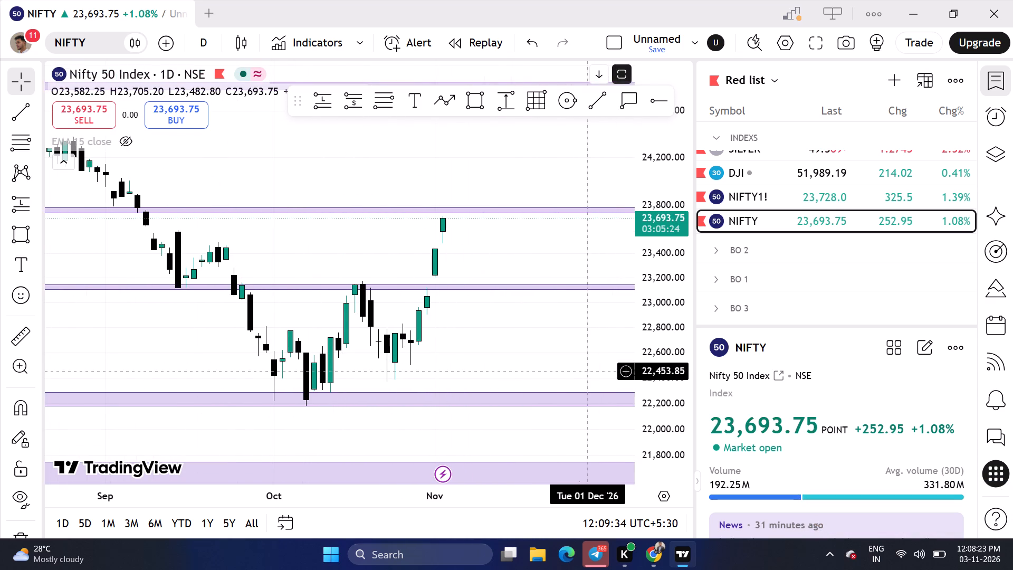
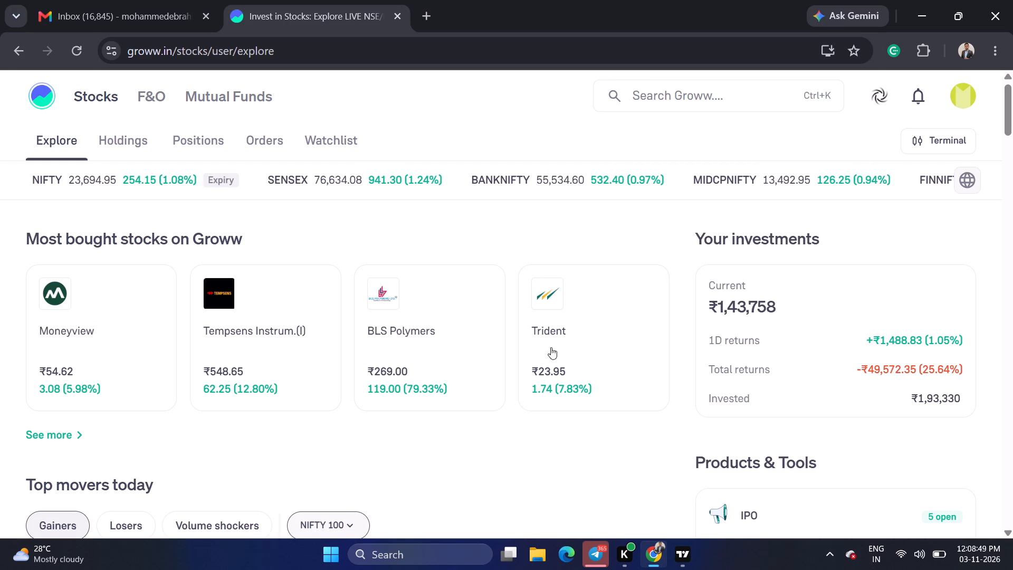
In Groww, go from the stock holdings to the F&O section and open the NIFTY option chain.
left_click(131, 138)
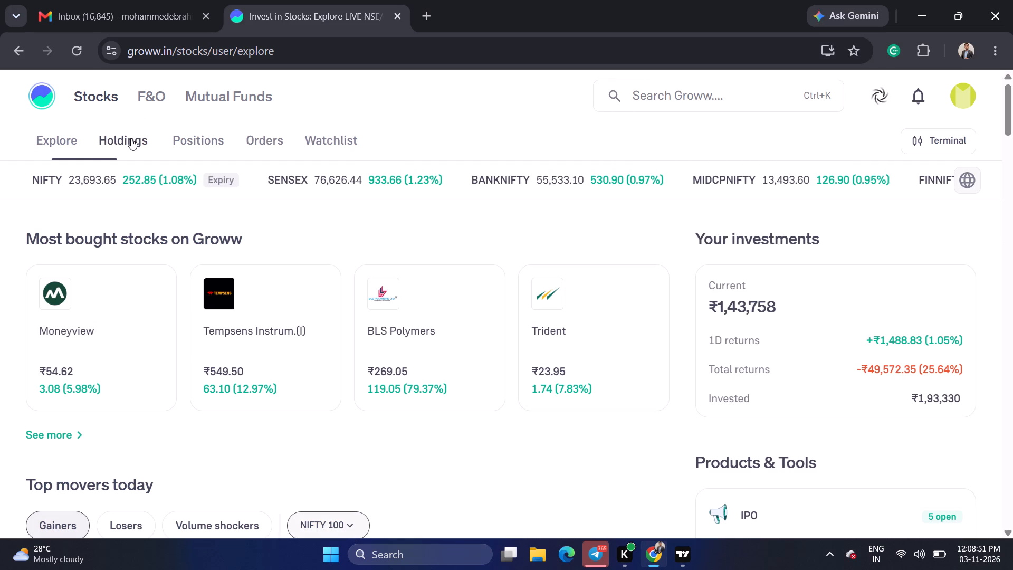
left_click(160, 92)
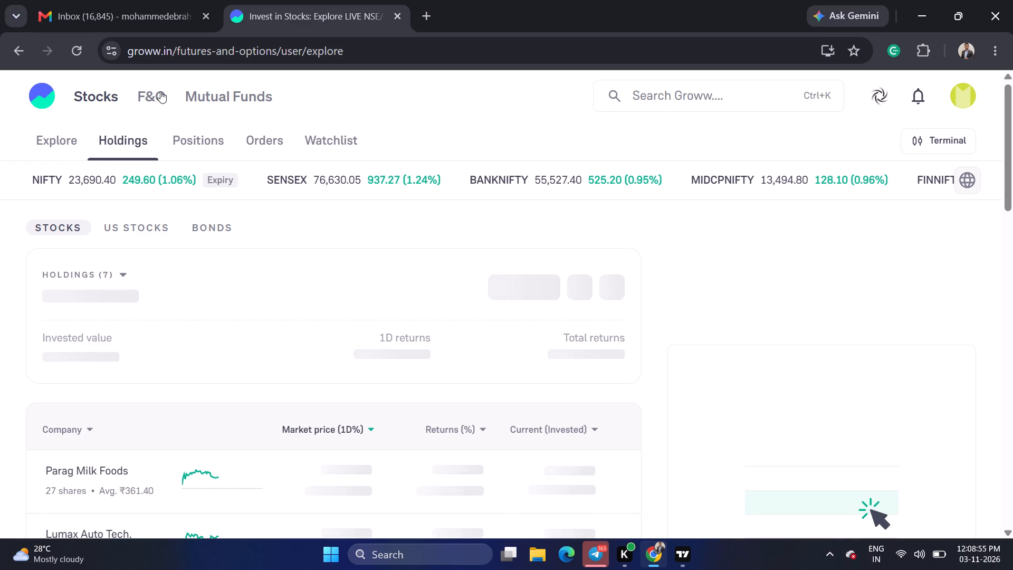
left_click(113, 185)
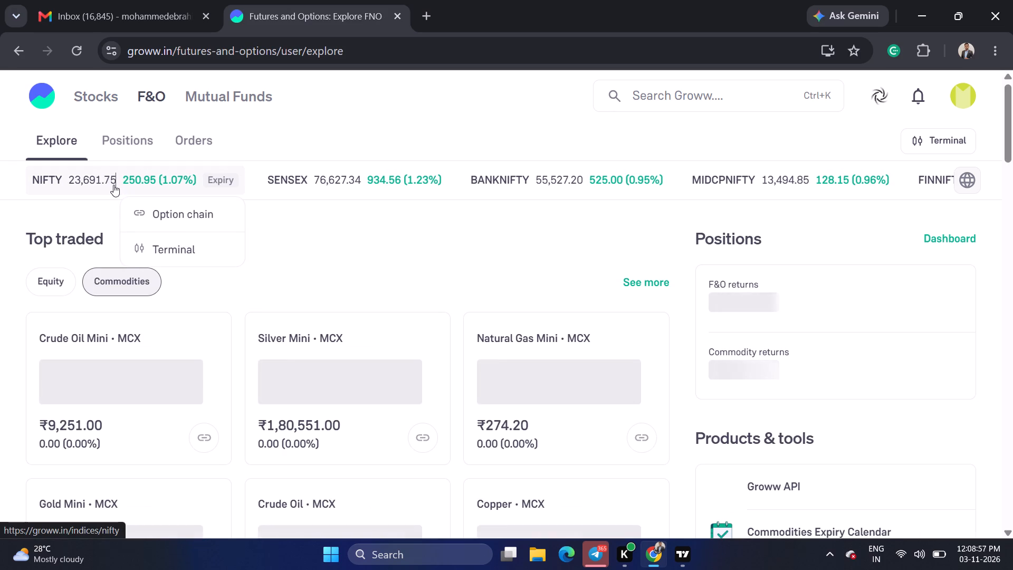
left_click(163, 224)
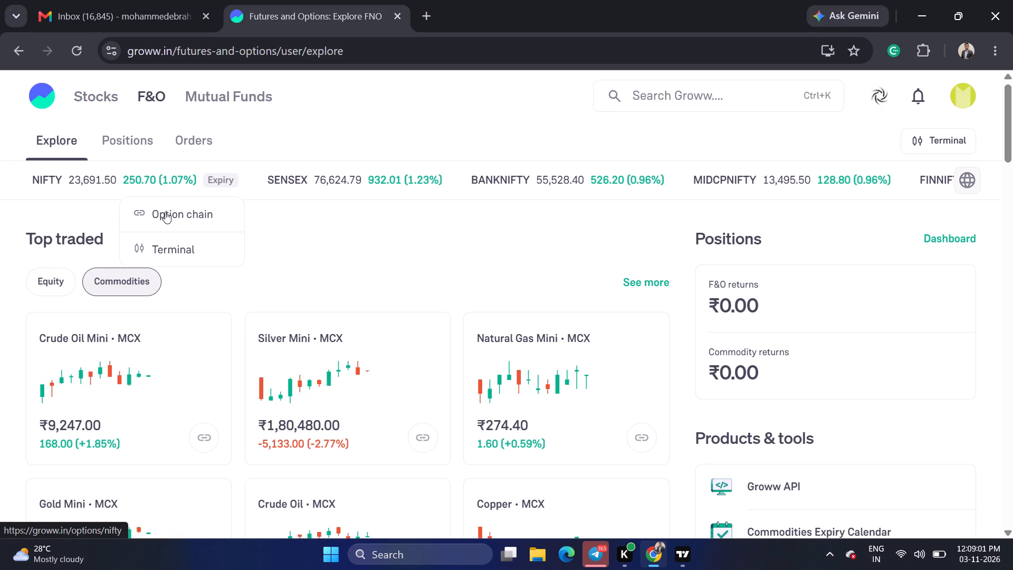
left_click(165, 212)
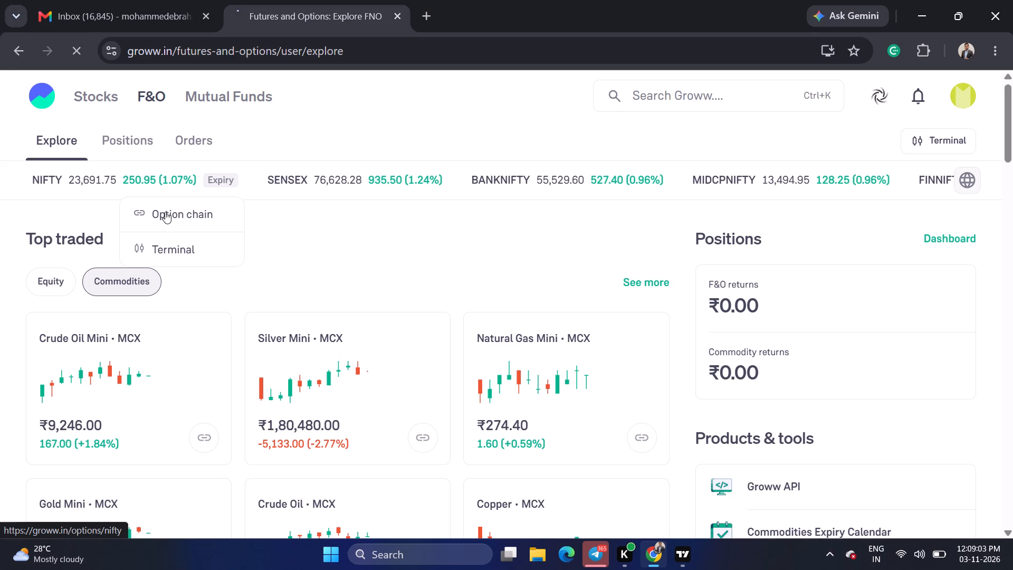
left_click(165, 212)
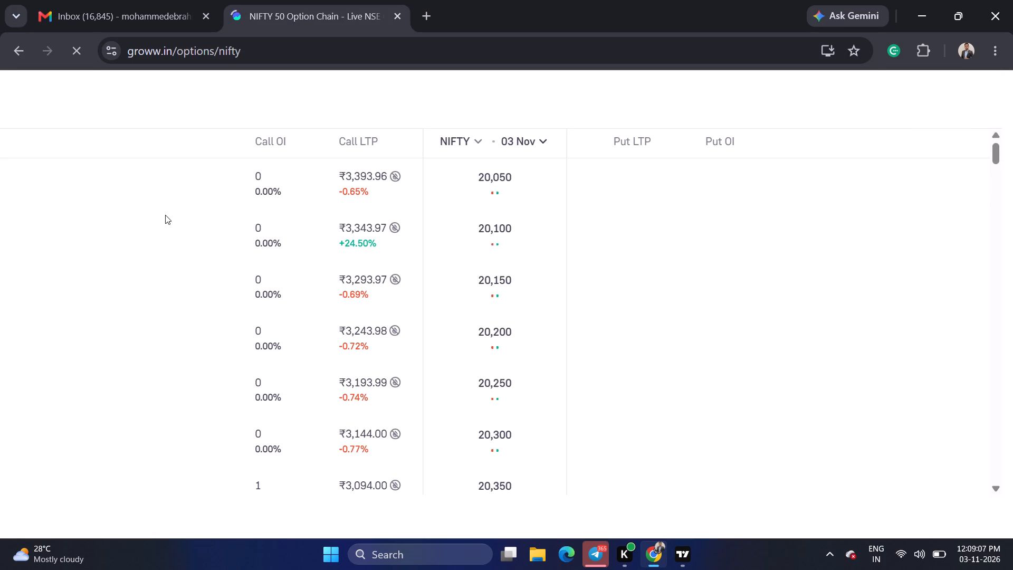
Examine the 03 Nov NIFTY option chain around the current price, comparing call and put prices, open interest and Greeks by strike.
scroll(497, 369, "up", 4)
scroll(499, 362, "down", 7)
scroll(500, 362, "up", 6)
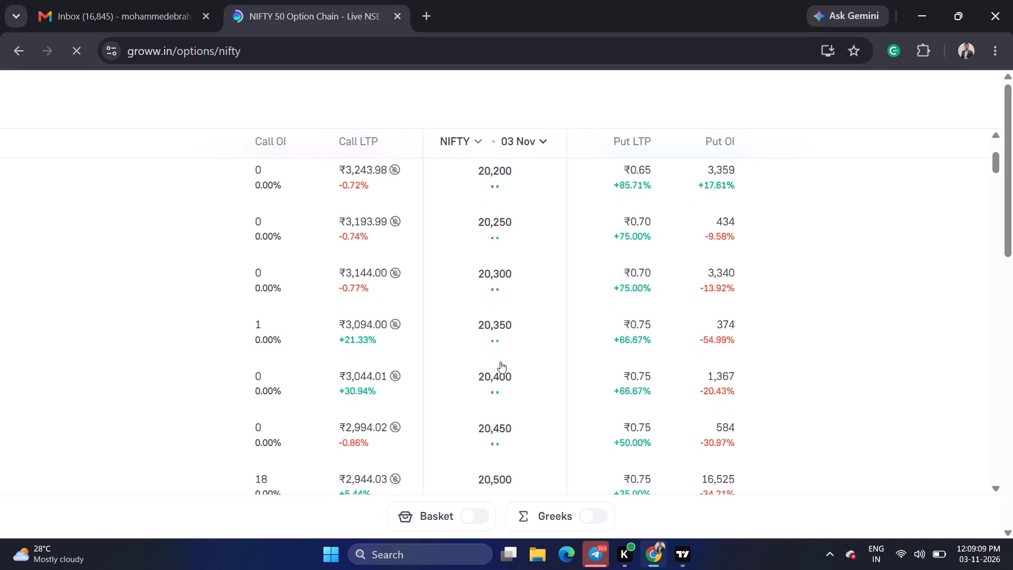
scroll(501, 362, "down", 19)
scroll(503, 364, "up", 14)
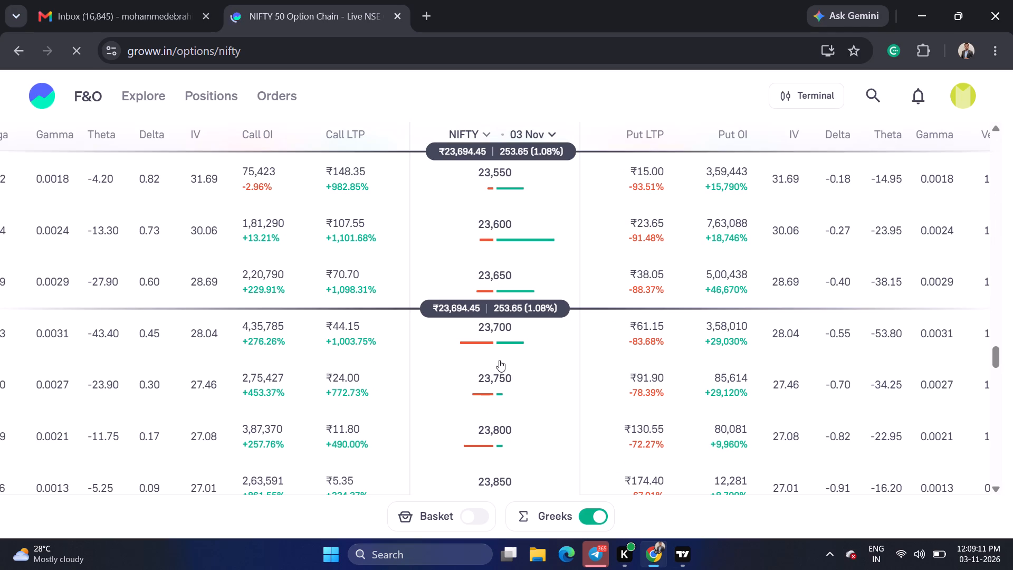
scroll(499, 360, "up", 1)
scroll(483, 235, "down", 1)
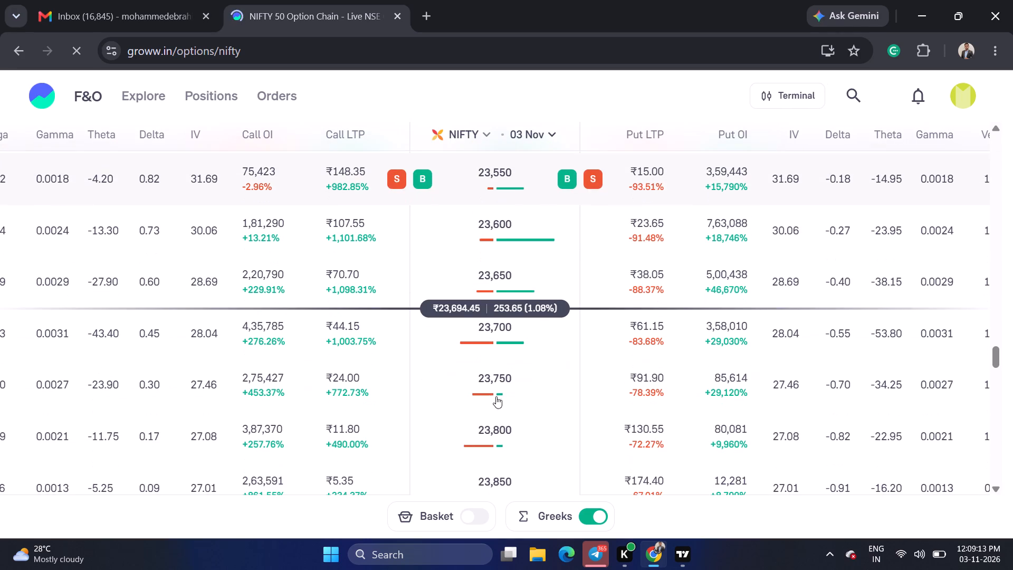
scroll(498, 389, "up", 1)
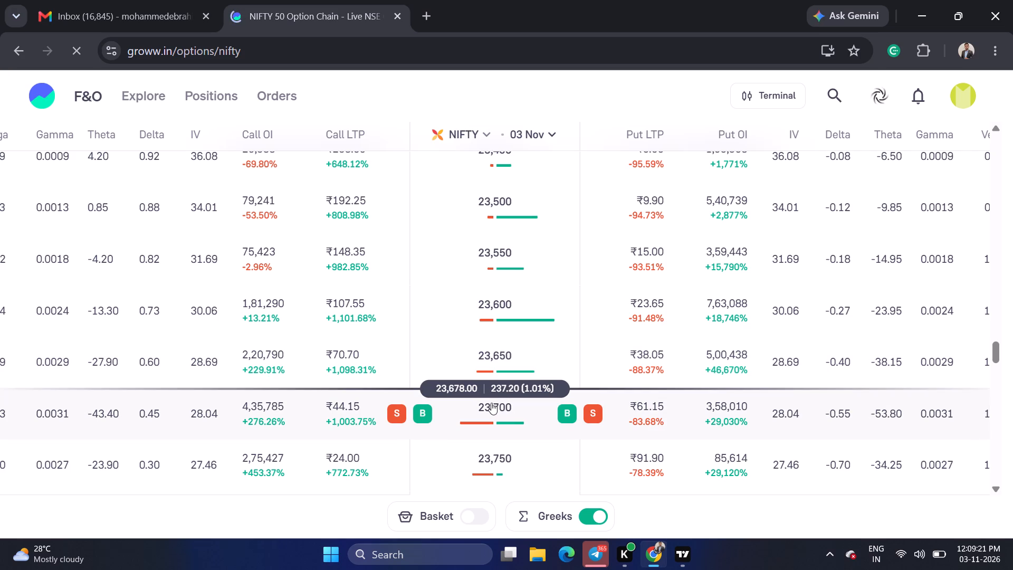
scroll(488, 392, "down", 1)
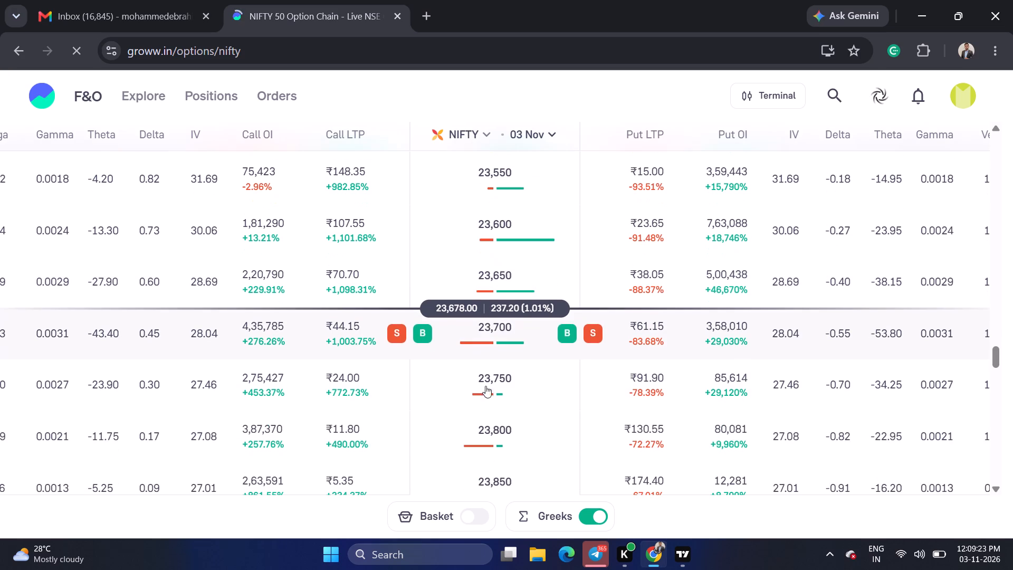
scroll(482, 372, "up", 1)
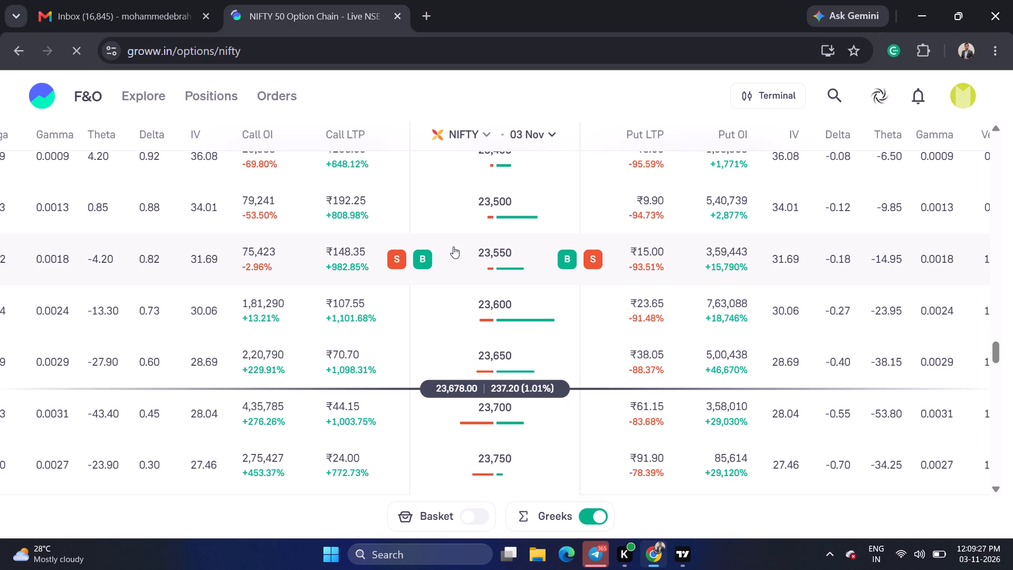
Open the contract page for the 03 Nov NIFTY 23,500 call option.
left_click(337, 200)
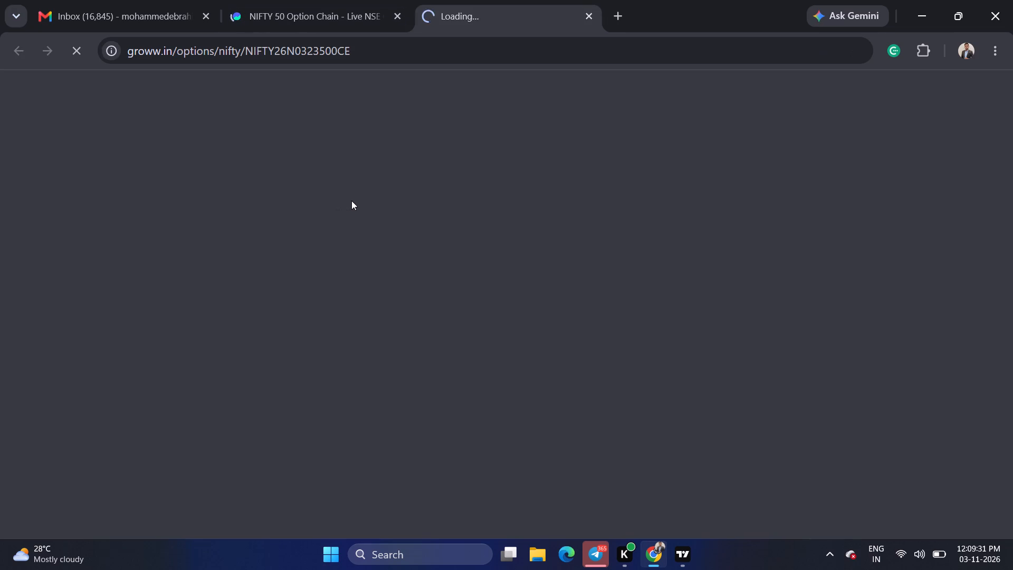
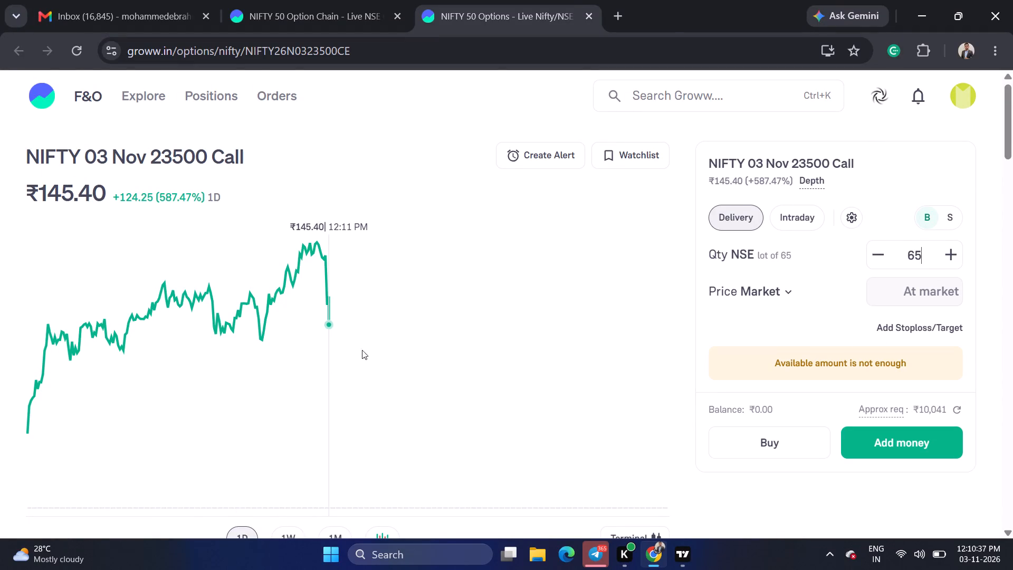
Open the 23,500 call's chart in the Groww Terminal, close the option chain beside it, and examine its recent 15-minute price action.
scroll(364, 334, "down", 2)
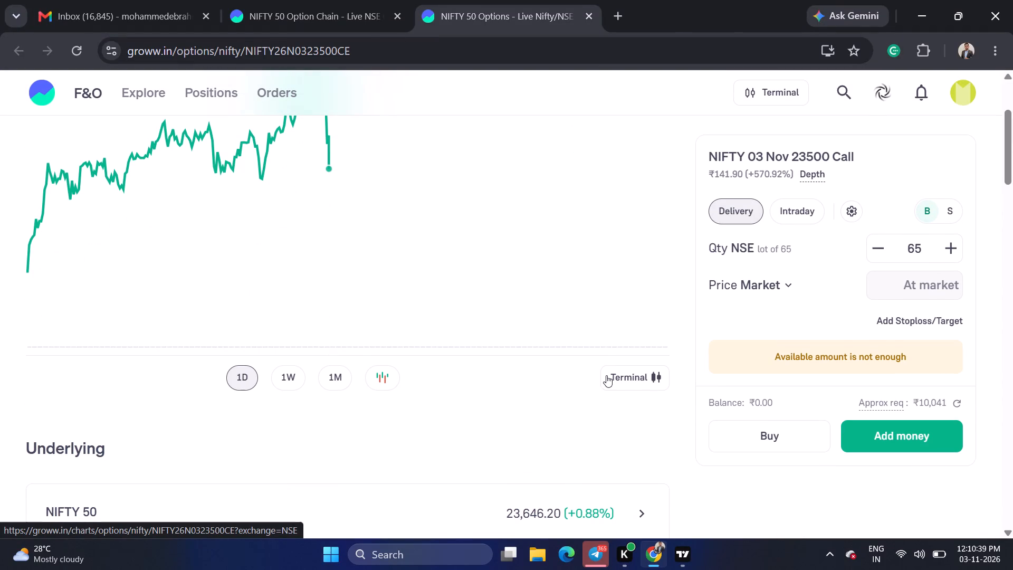
left_click(606, 375)
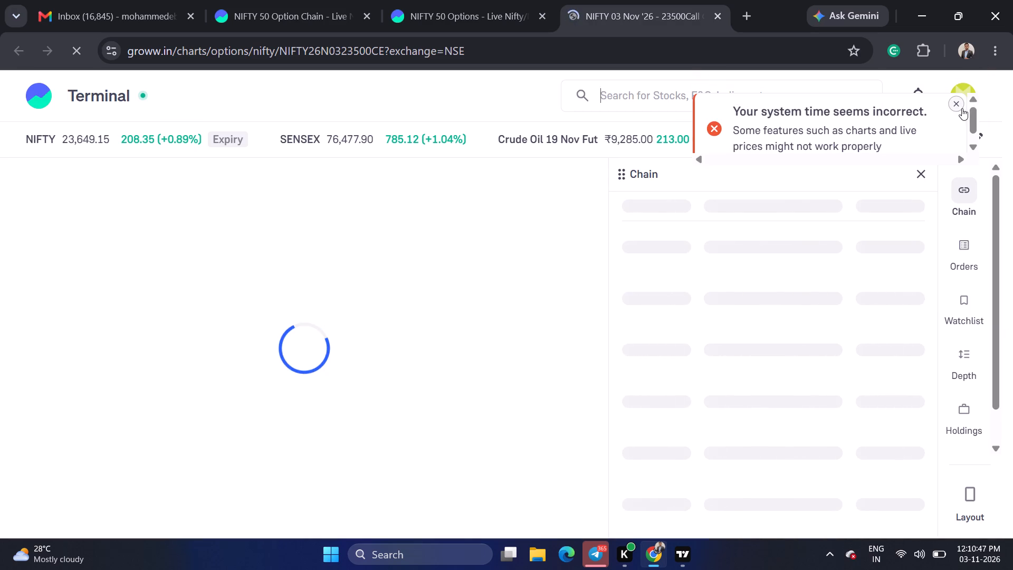
left_click(963, 107)
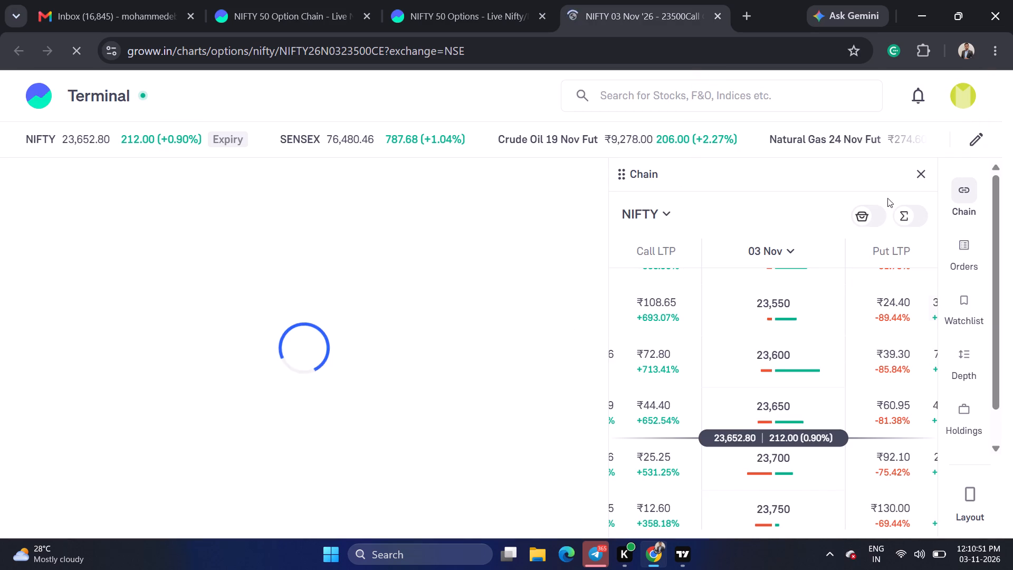
left_click(917, 179)
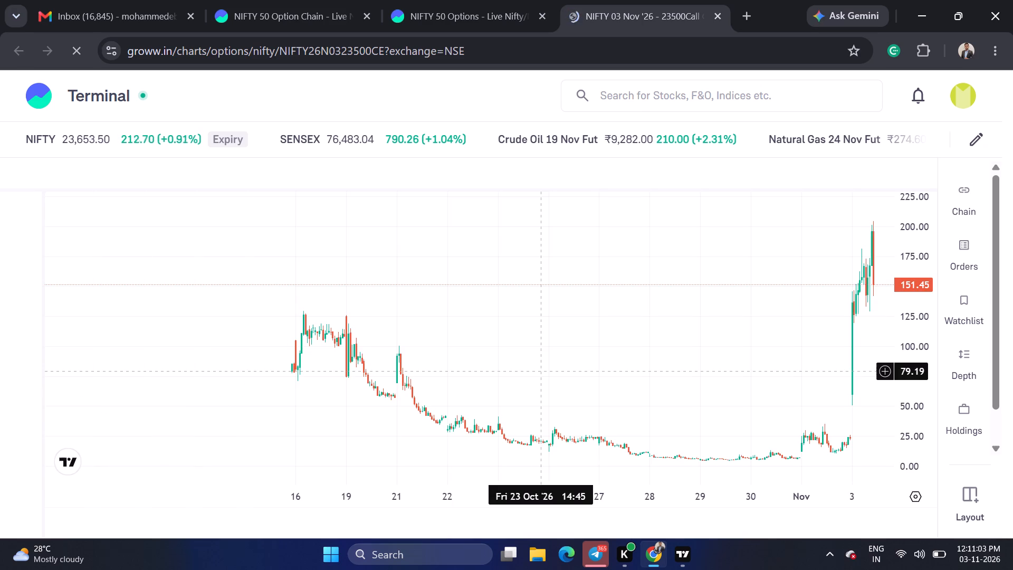
scroll(641, 373, "up", 6)
left_click_drag(647, 372, 508, 371)
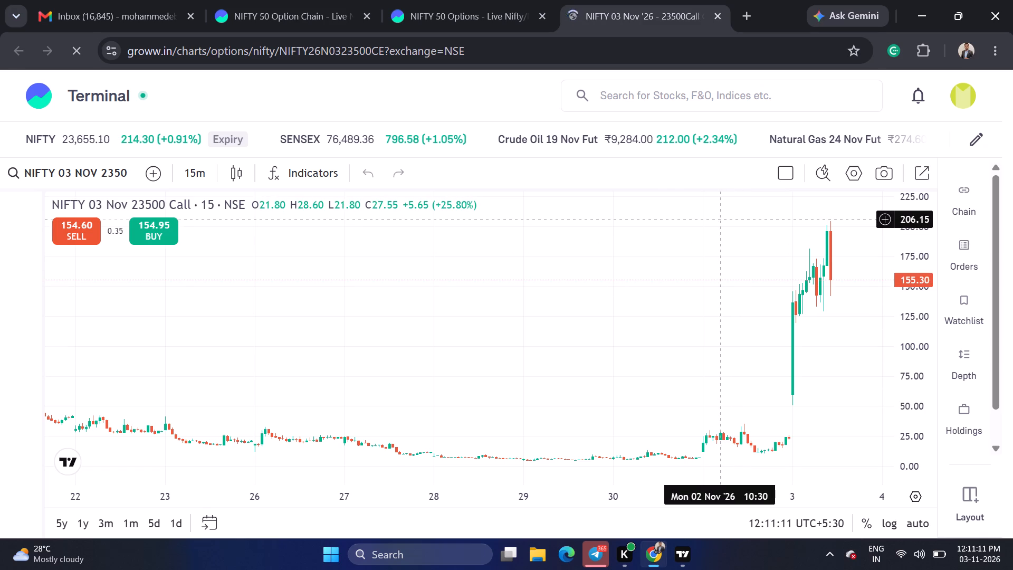
scroll(705, 256, "up", 2)
scroll(685, 324, "up", 1)
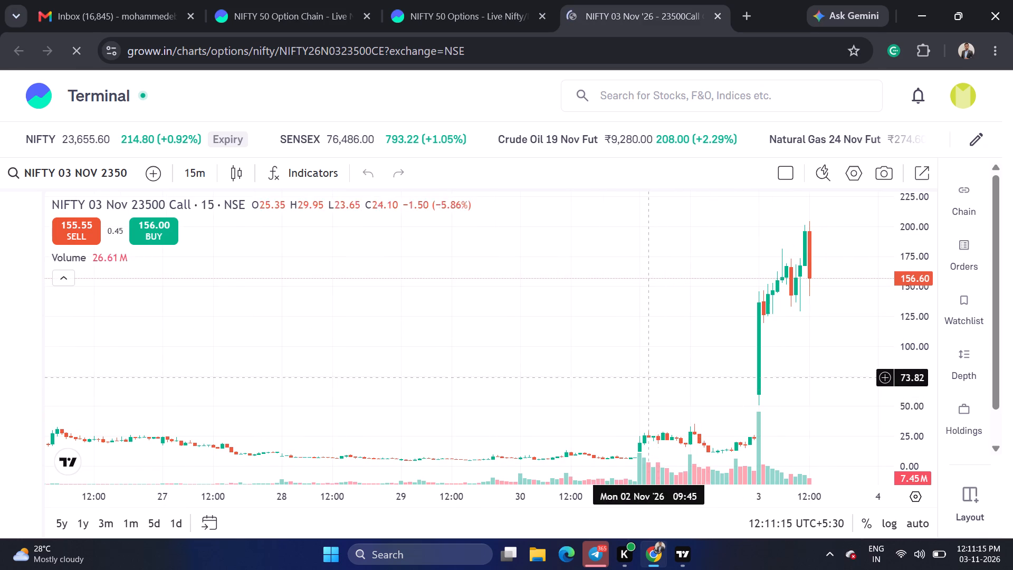
scroll(649, 377, "down", 4)
Switch to TradingView and collapse the INDEXS section of the Red list watchlist.
left_click(683, 552)
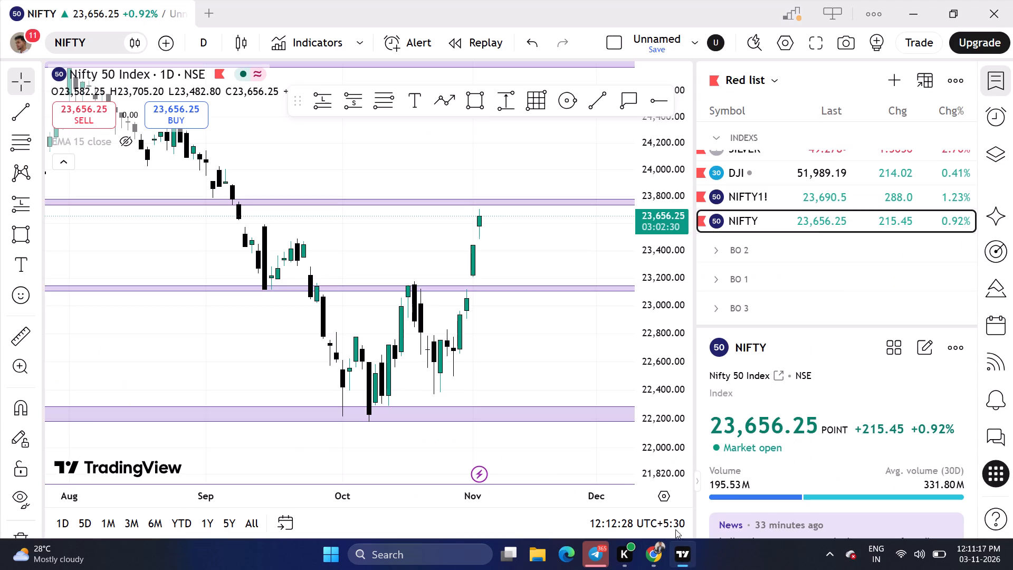
scroll(735, 259, "up", 2)
left_click(716, 140)
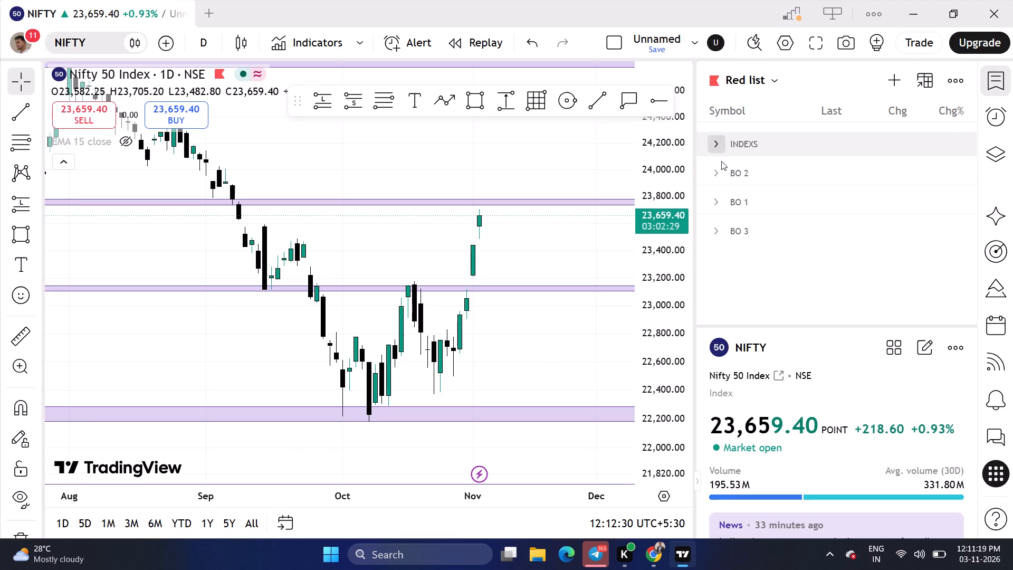
Switch back to Groww in Chrome and close the NIFTY 50 option chain page.
left_click(650, 558)
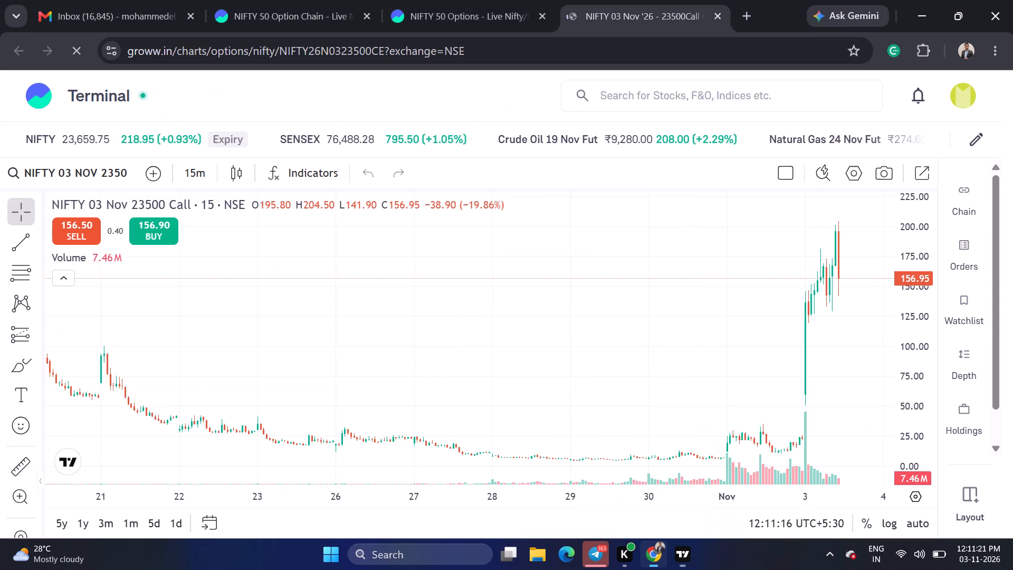
left_click(364, 13)
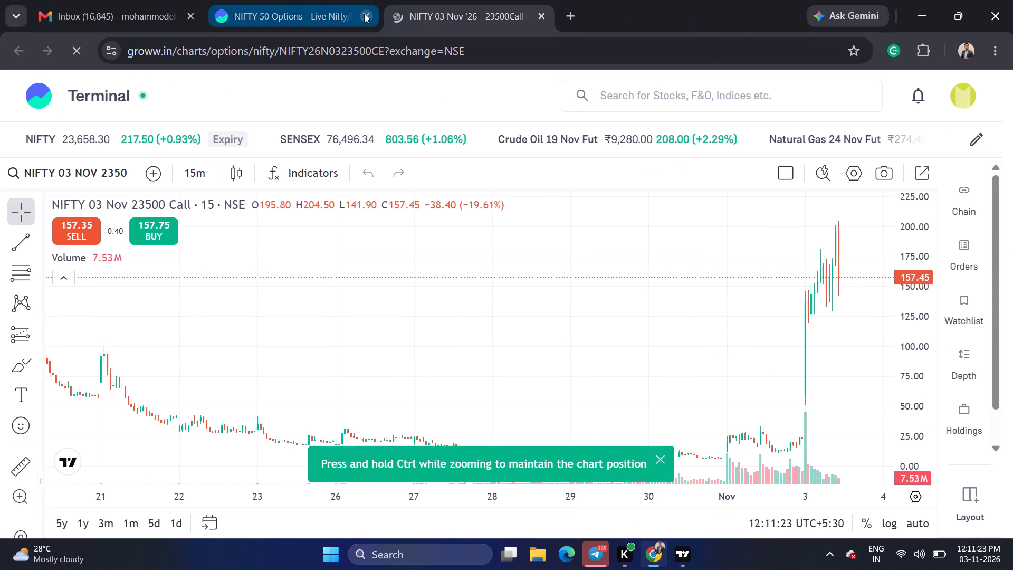
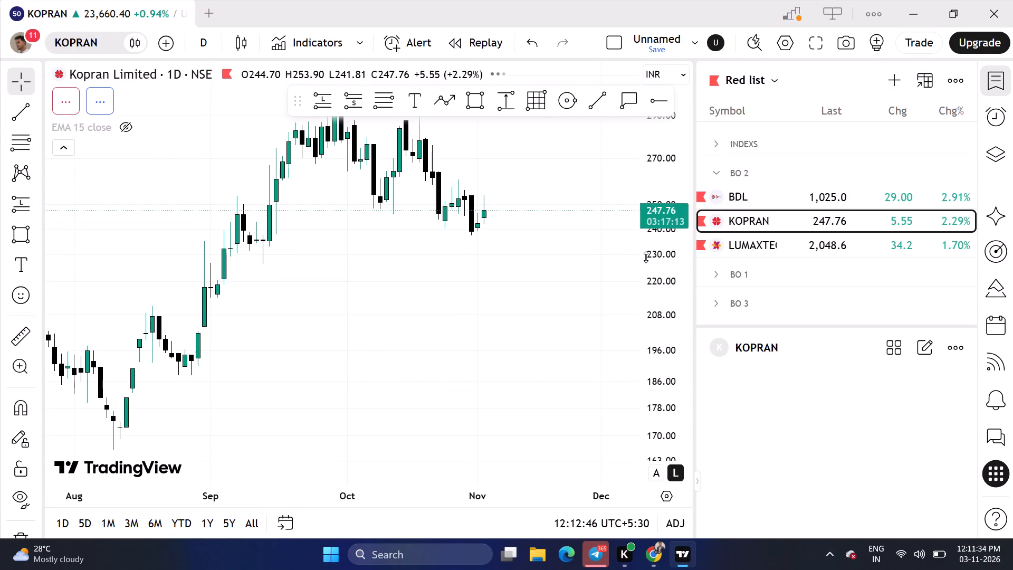
Examine KOPRAN's recent daily price action around the purple support zone near 240.
scroll(541, 287, "up", 3)
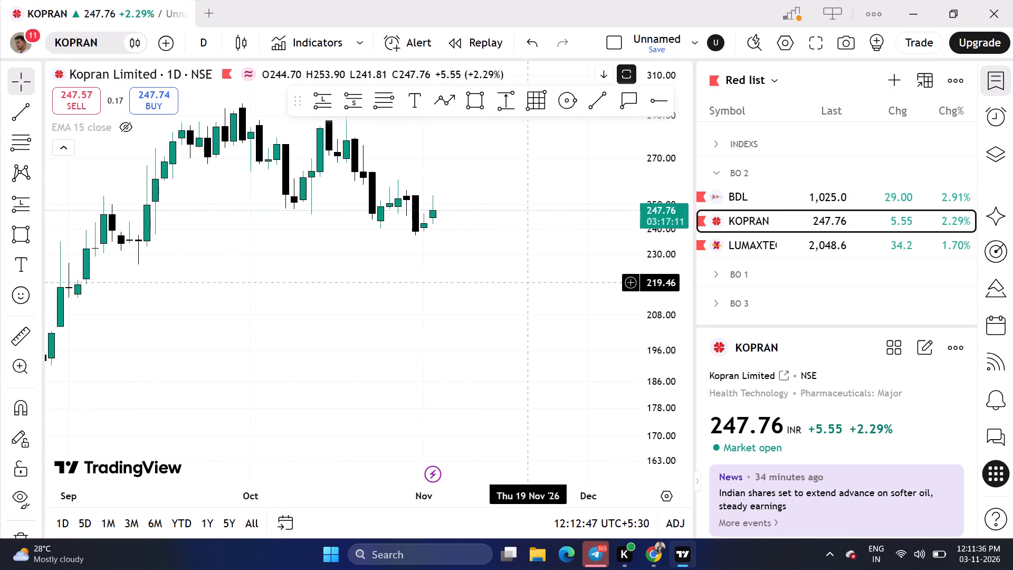
scroll(436, 272, "down", 5)
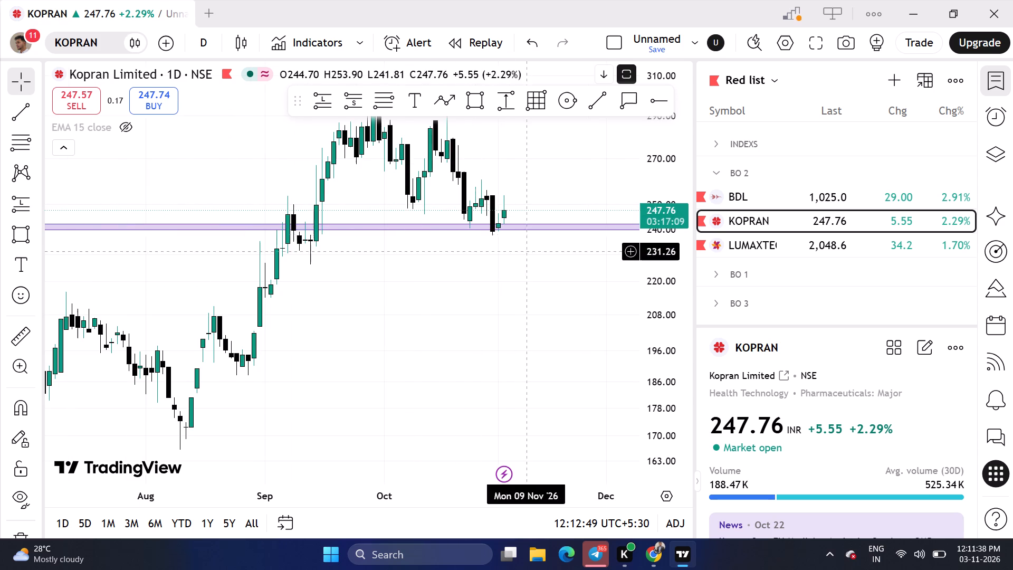
scroll(592, 408, "down", 4)
scroll(670, 381, "down", 4)
scroll(565, 374, "up", 4)
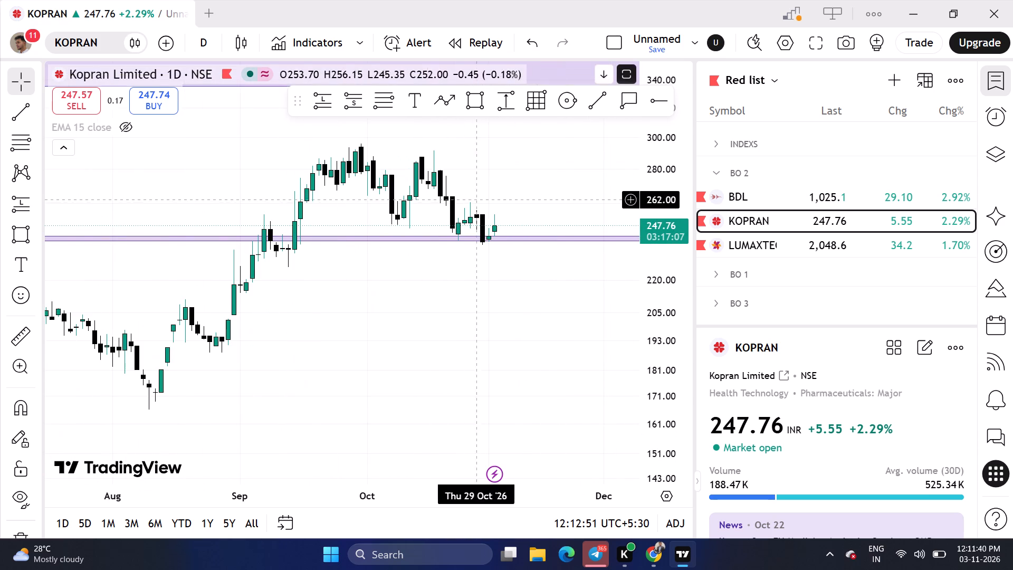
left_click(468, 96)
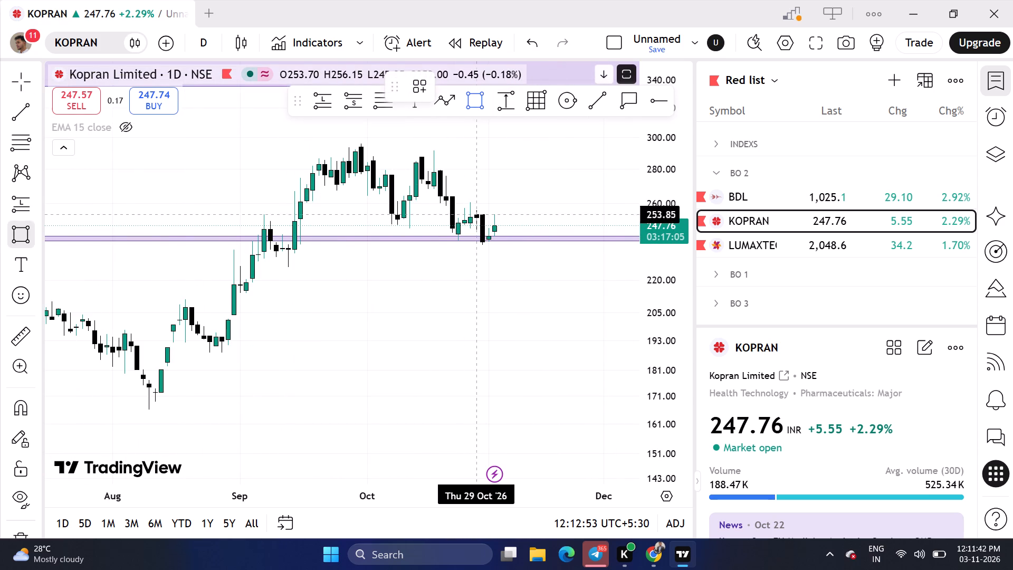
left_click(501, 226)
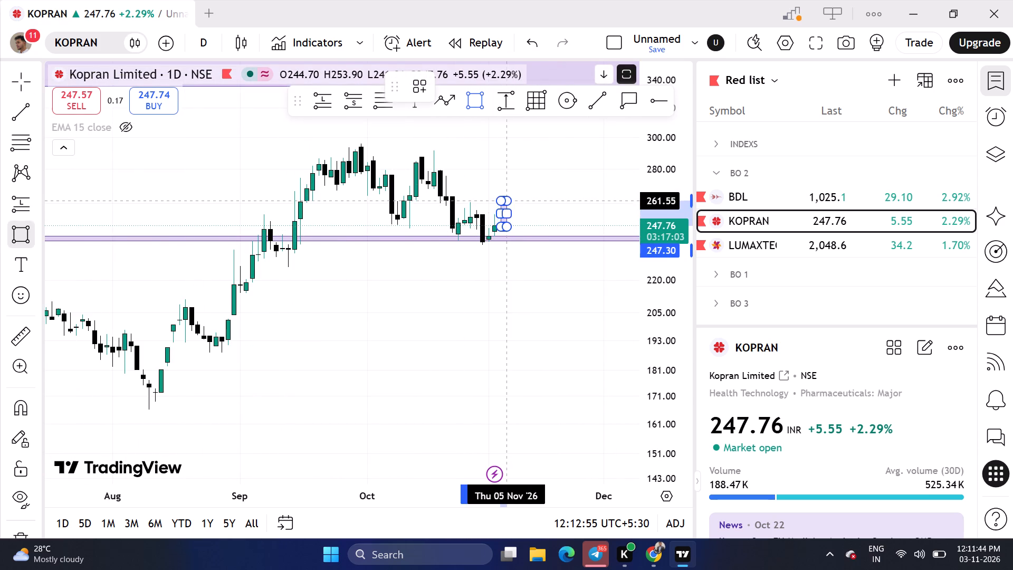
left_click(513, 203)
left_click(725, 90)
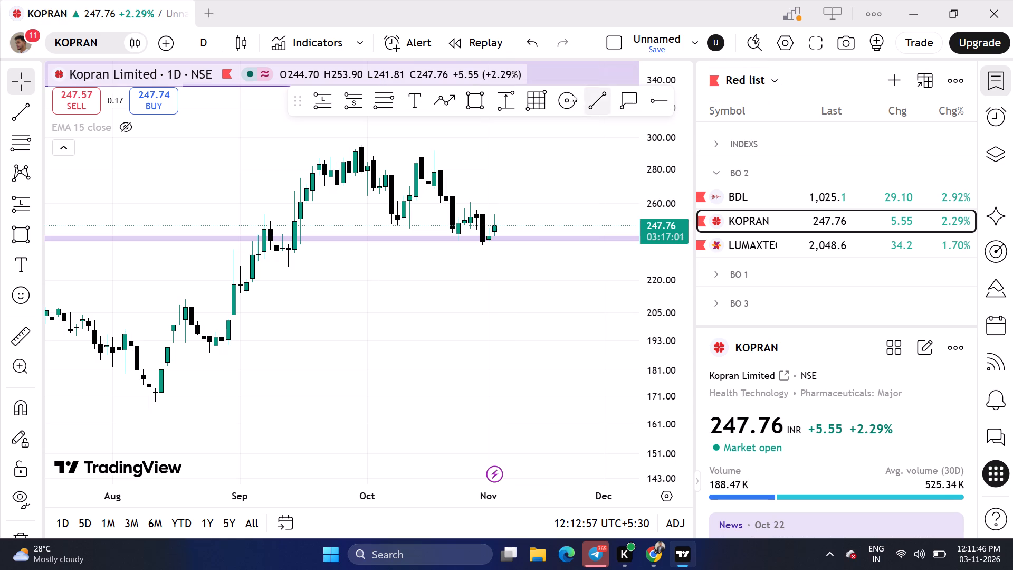
Measure the price range on KOPRAN's chart from about 247.7 up to about 261 beside the latest candle, and delete the measurement.
left_click(509, 101)
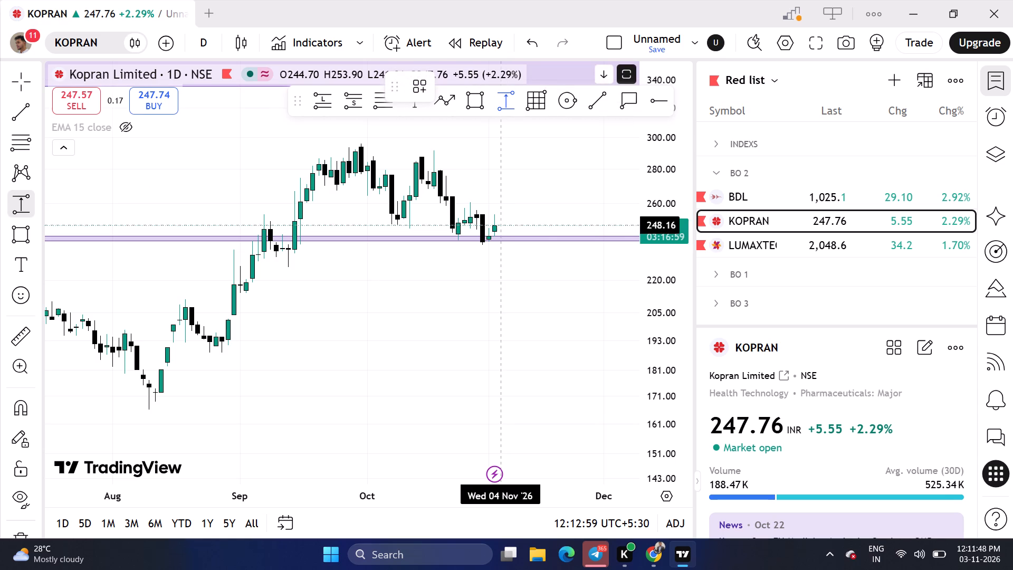
left_click(500, 226)
left_click(513, 202)
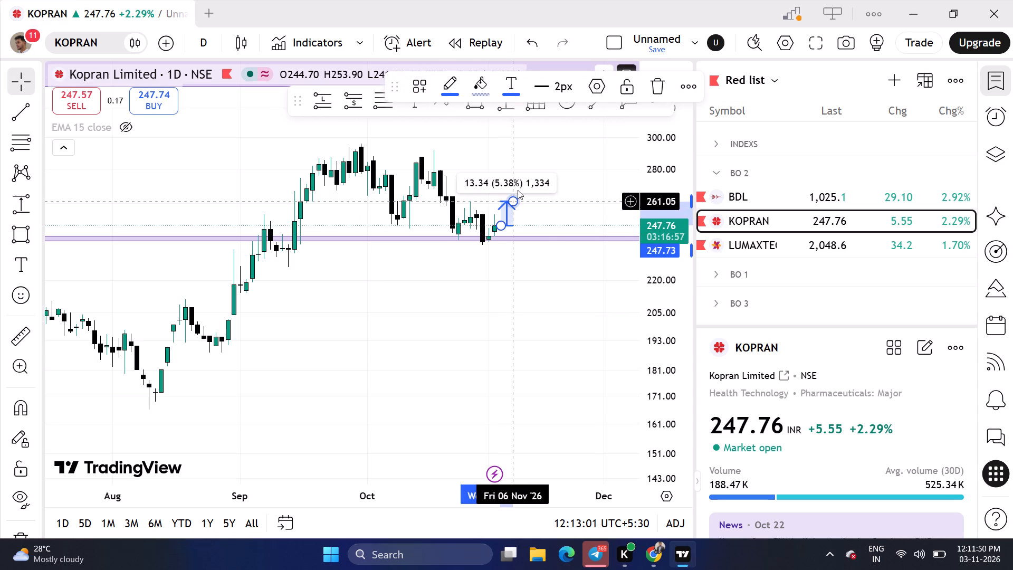
left_click(656, 94)
Collapse the BO 2 section of the Red list watchlist and expand the BO 1 section.
left_click(718, 182)
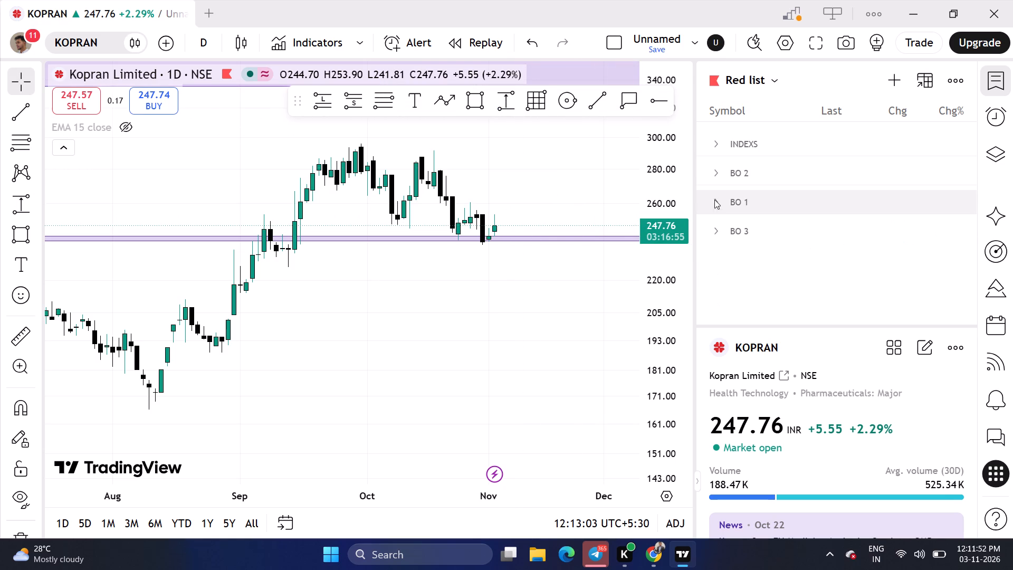
left_click(714, 201)
Open OPTIEMUS's daily chart from the BO 1 section and examine its recent price action.
left_click(757, 233)
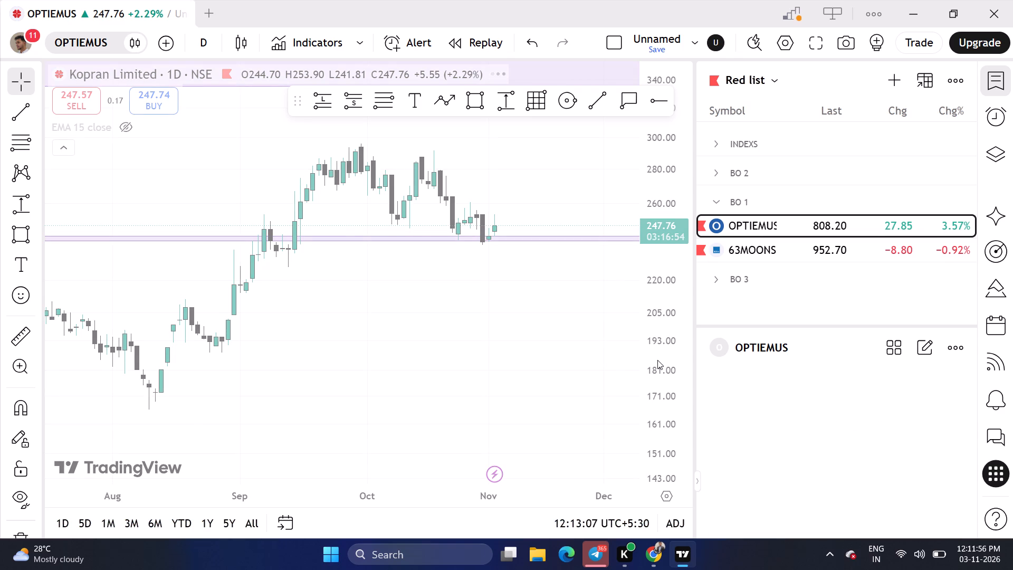
scroll(667, 355, "up", 3)
scroll(574, 344, "up", 4)
left_click_drag(508, 239, 504, 266)
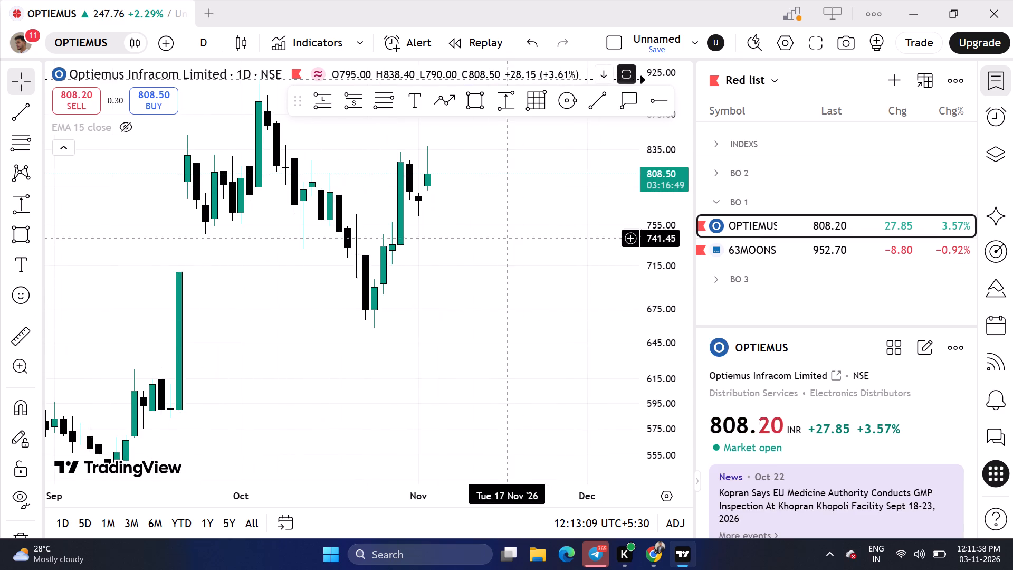
left_click_drag(504, 266, 502, 308)
double_click(499, 307)
double_click(499, 307)
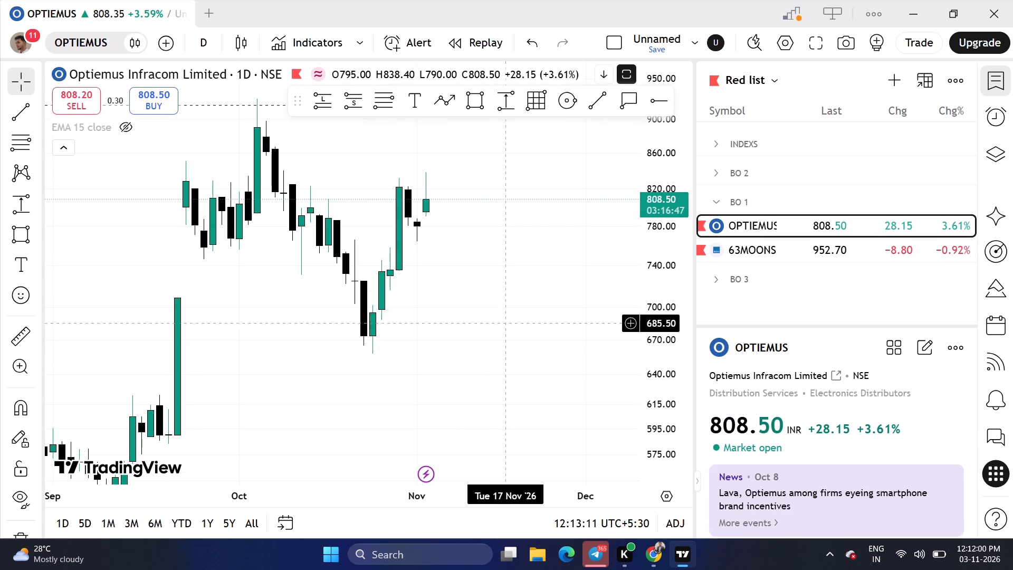
Examine OPTIEMUS's daily price action around the long position and the purple zones, and dismiss the advertisement covering the chart.
double_click(529, 351)
double_click(521, 297)
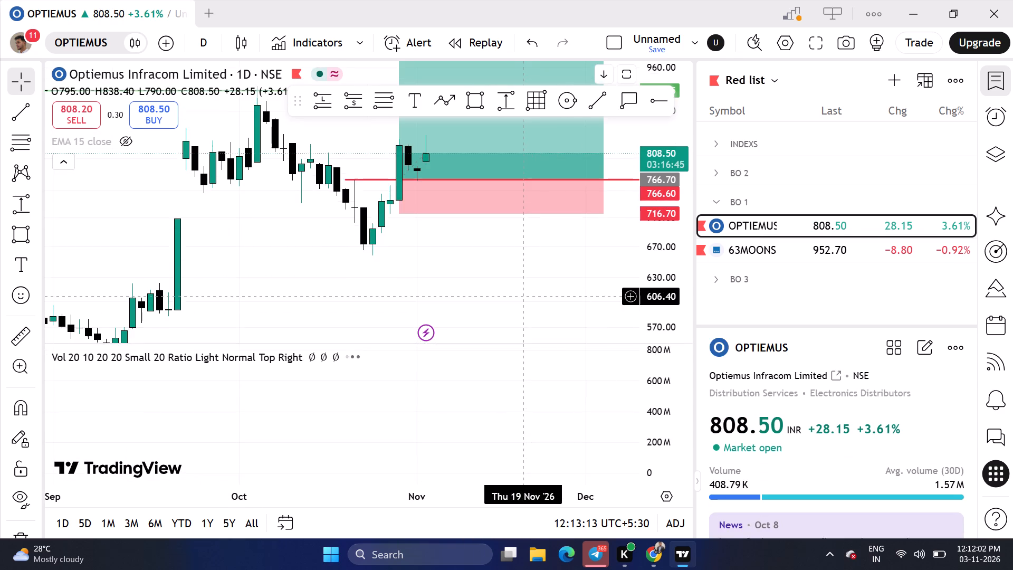
left_click_drag(513, 316, 515, 453)
scroll(548, 426, "up", 1)
scroll(561, 431, "down", 6)
scroll(679, 416, "down", 5)
scroll(589, 437, "up", 3)
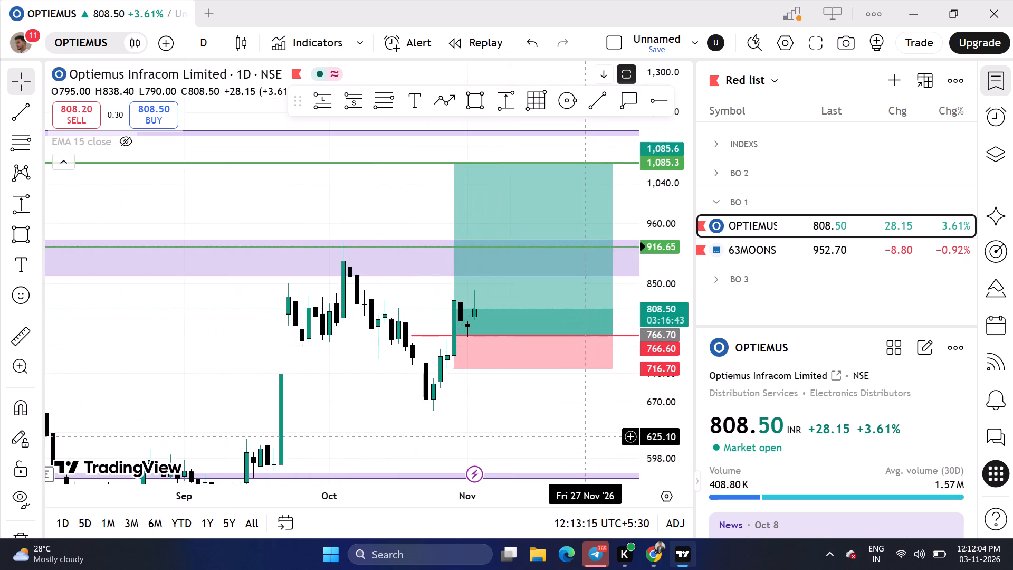
double_click(559, 417)
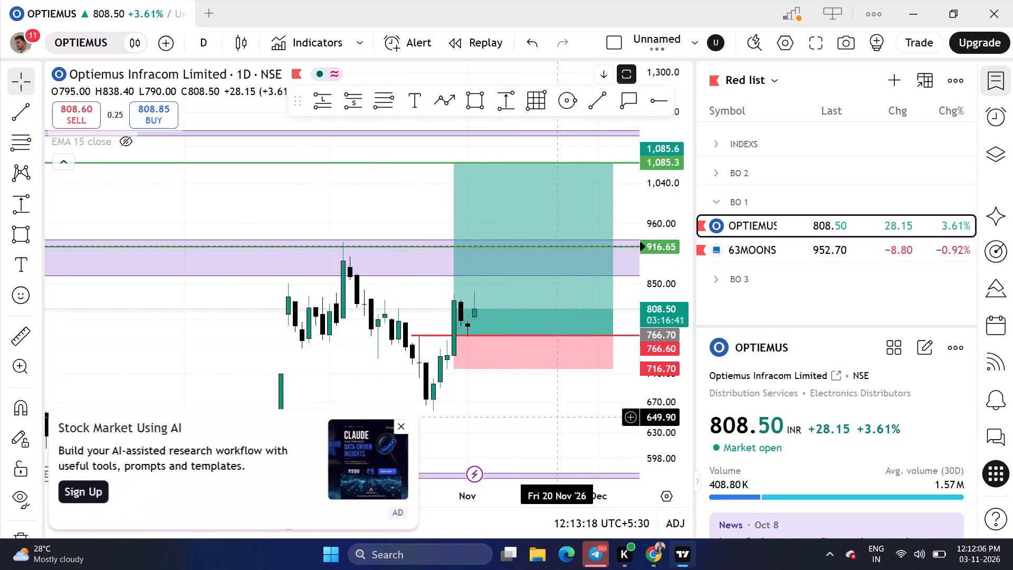
double_click(539, 317)
left_click(403, 426)
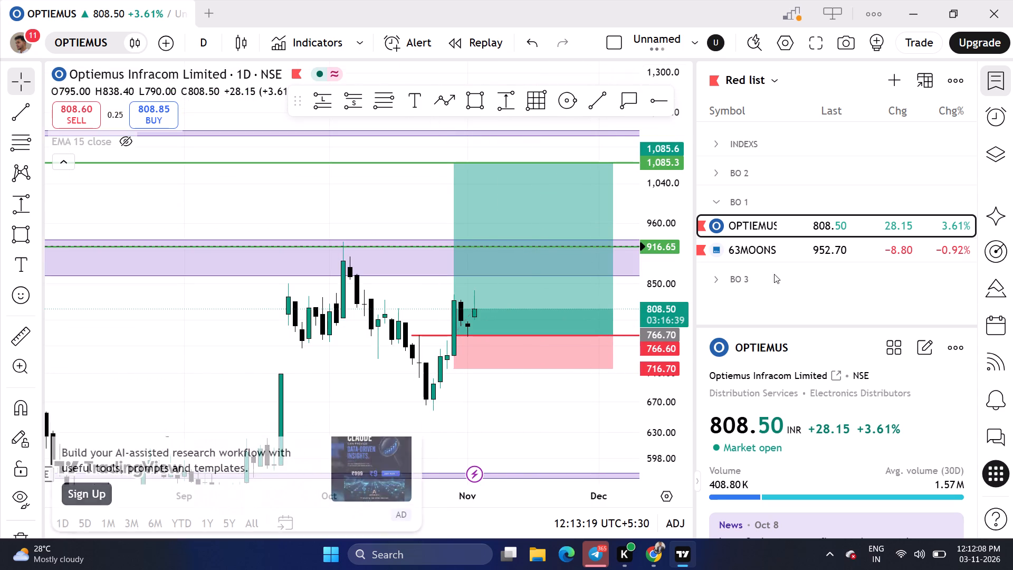
Collapse the BO 1 section of the Red list watchlist, briefly check BO 2, and expand the INDEXS section.
left_click(715, 202)
left_click(715, 177)
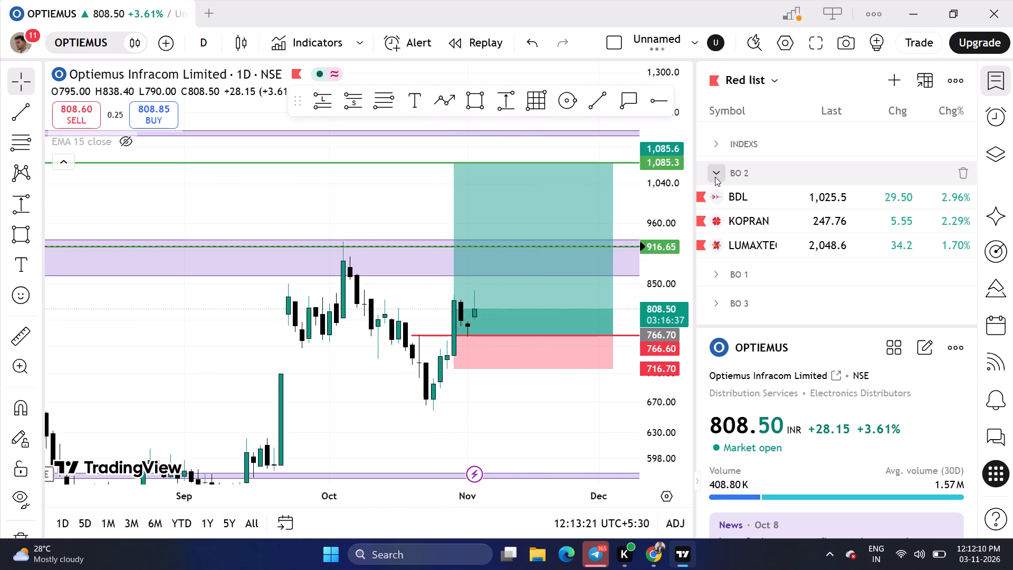
left_click(715, 177)
left_click(719, 144)
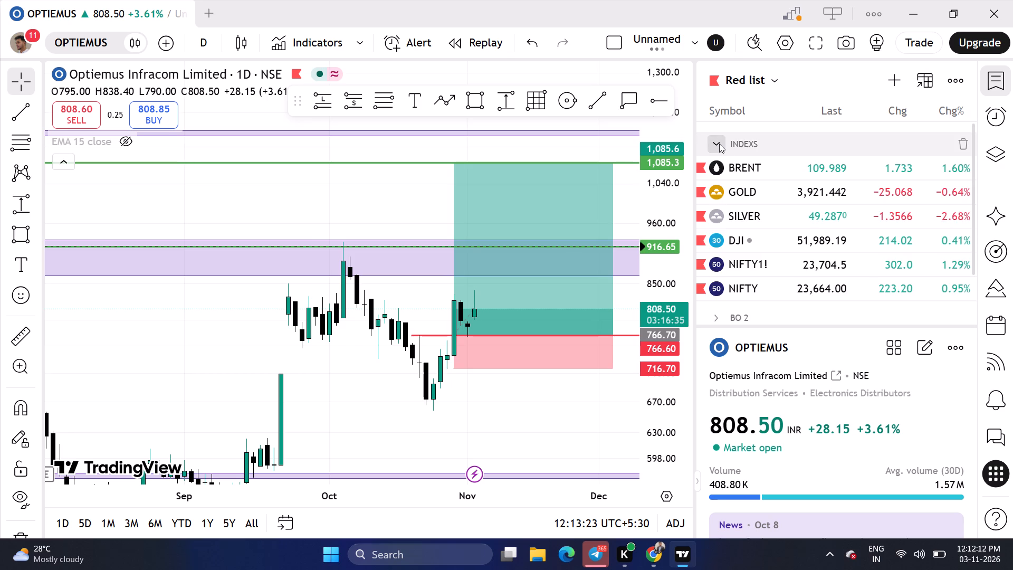